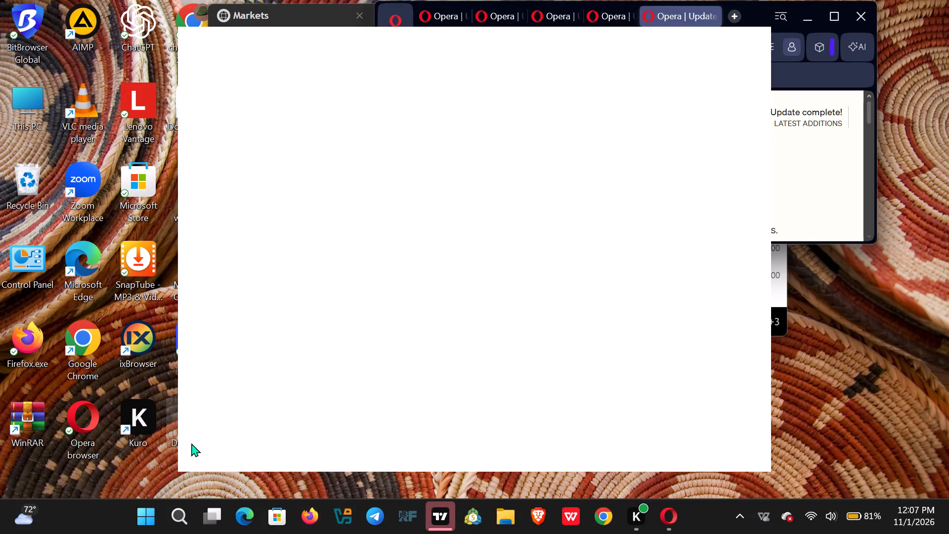
# Bring up TradingView and maximize its window showing the XAUUSD chart.
pyautogui.click(444, 505)
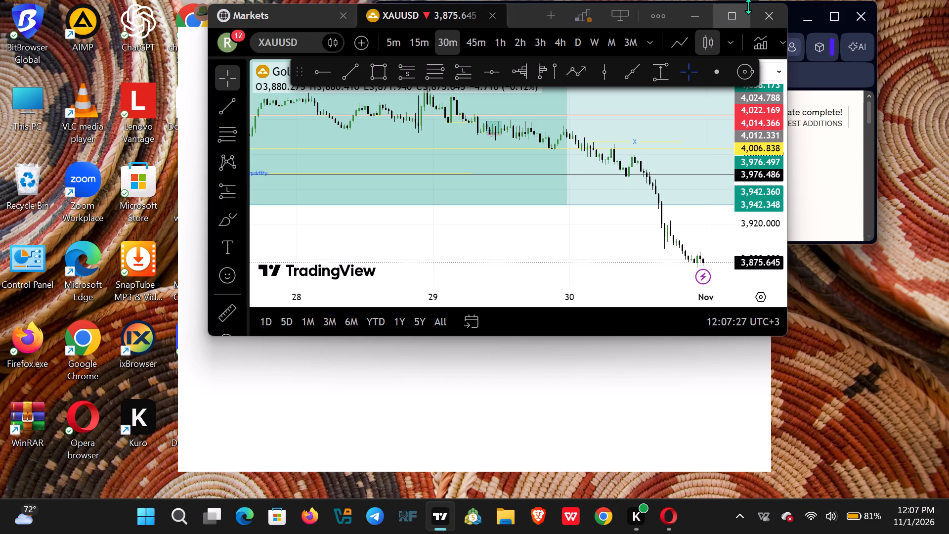
pyautogui.click(736, 15)
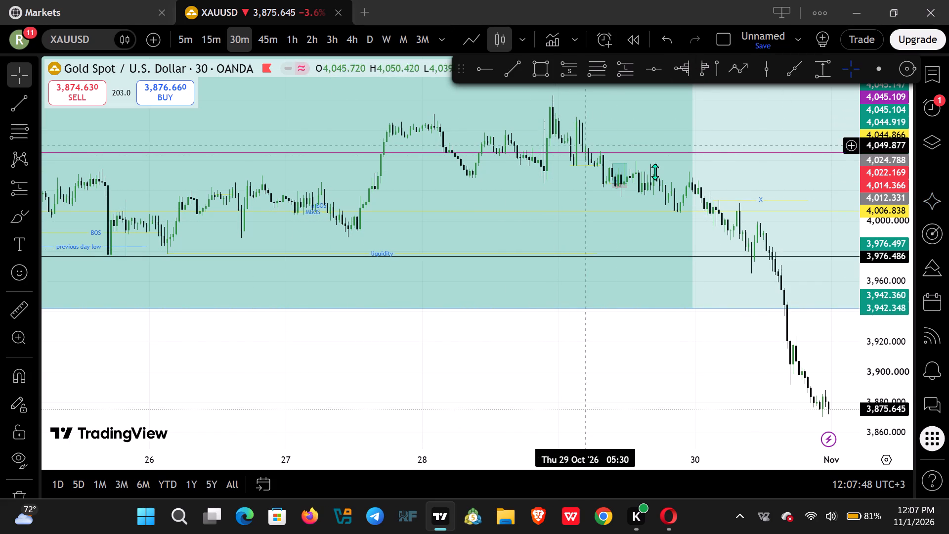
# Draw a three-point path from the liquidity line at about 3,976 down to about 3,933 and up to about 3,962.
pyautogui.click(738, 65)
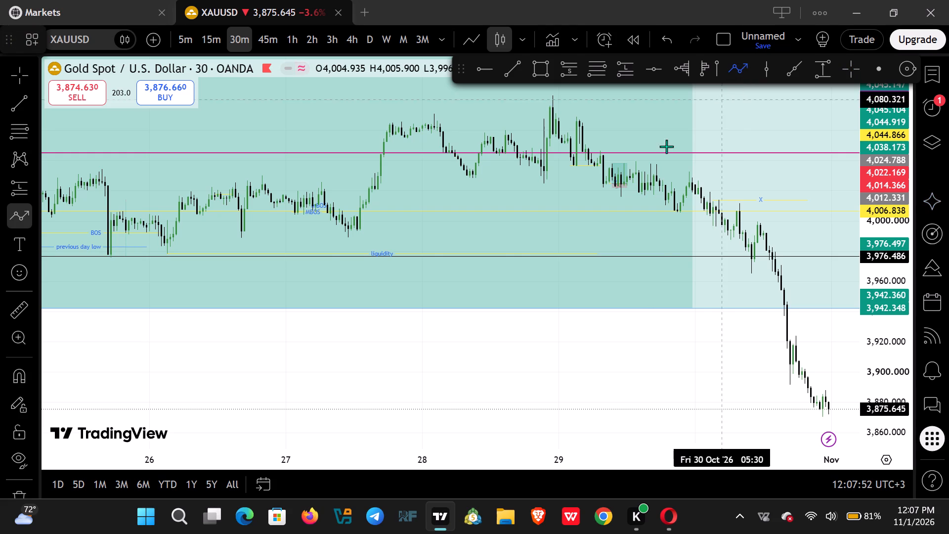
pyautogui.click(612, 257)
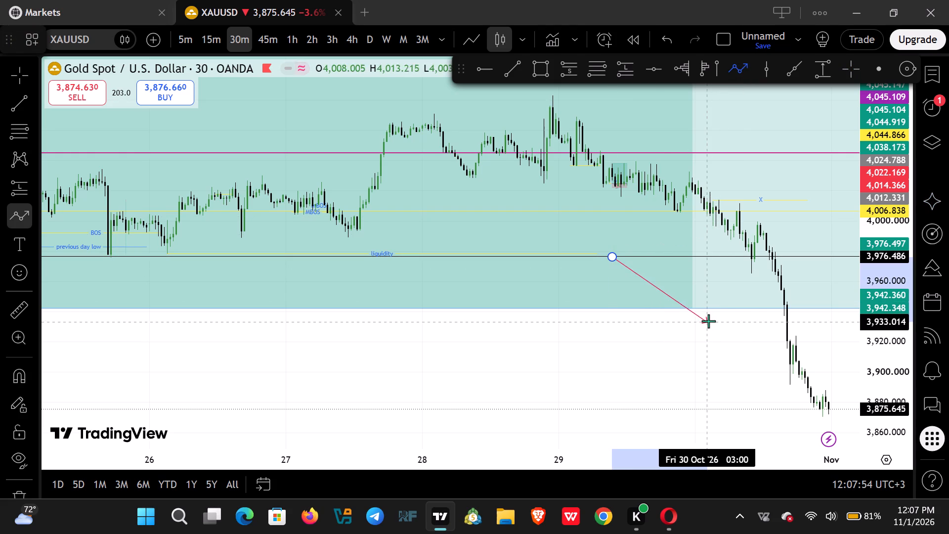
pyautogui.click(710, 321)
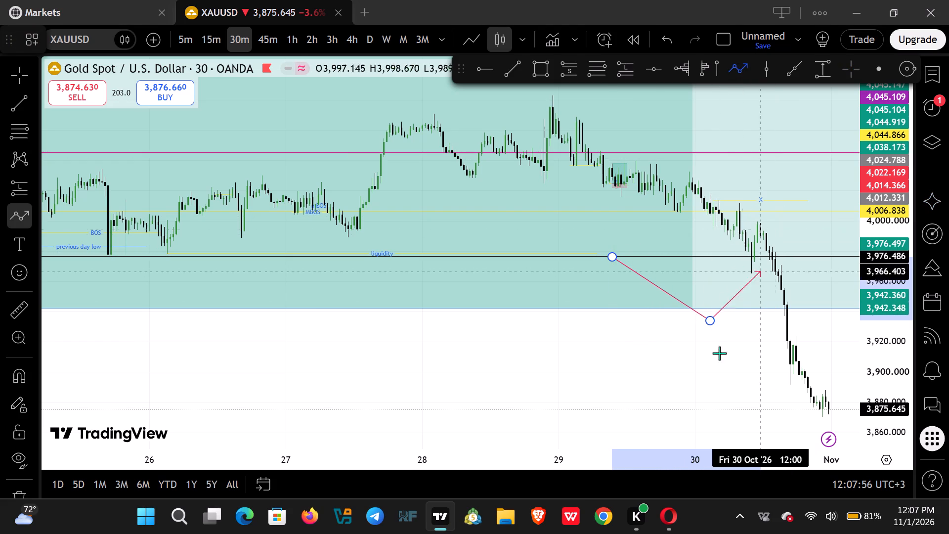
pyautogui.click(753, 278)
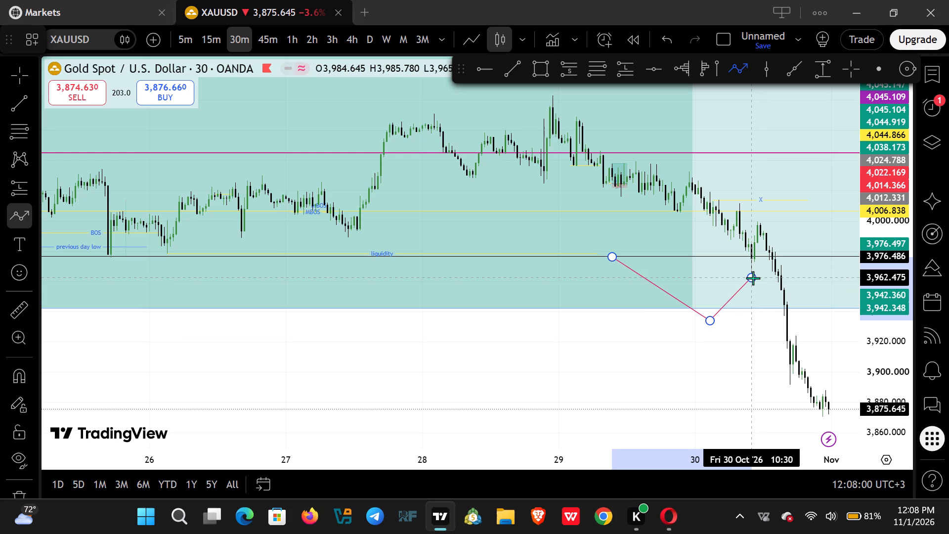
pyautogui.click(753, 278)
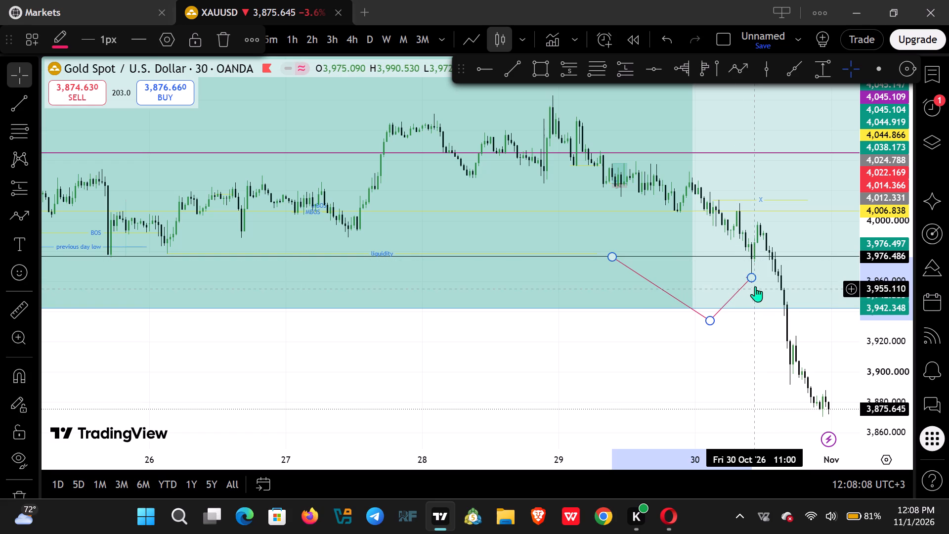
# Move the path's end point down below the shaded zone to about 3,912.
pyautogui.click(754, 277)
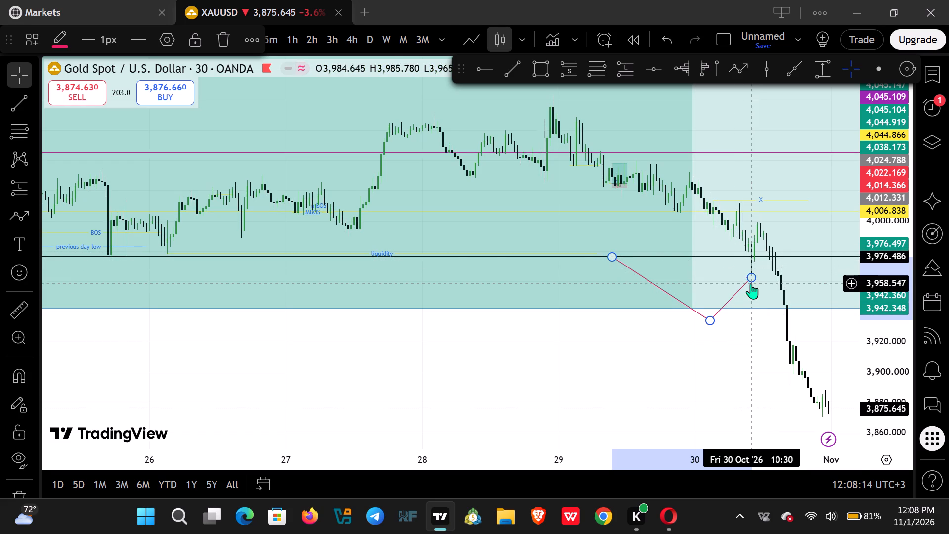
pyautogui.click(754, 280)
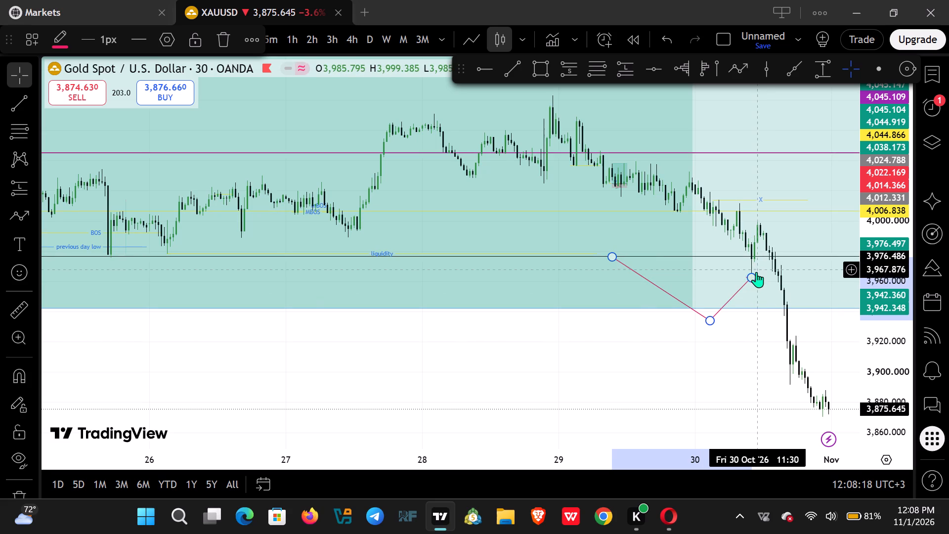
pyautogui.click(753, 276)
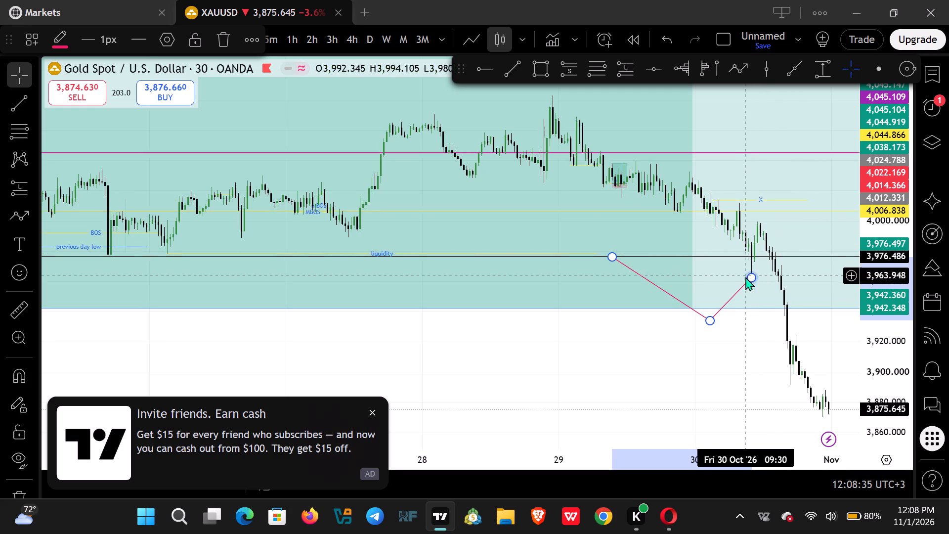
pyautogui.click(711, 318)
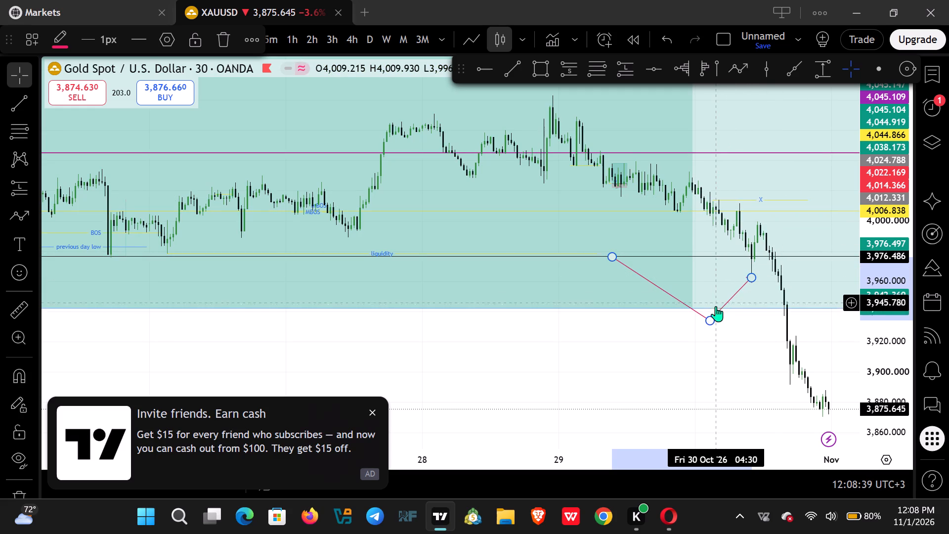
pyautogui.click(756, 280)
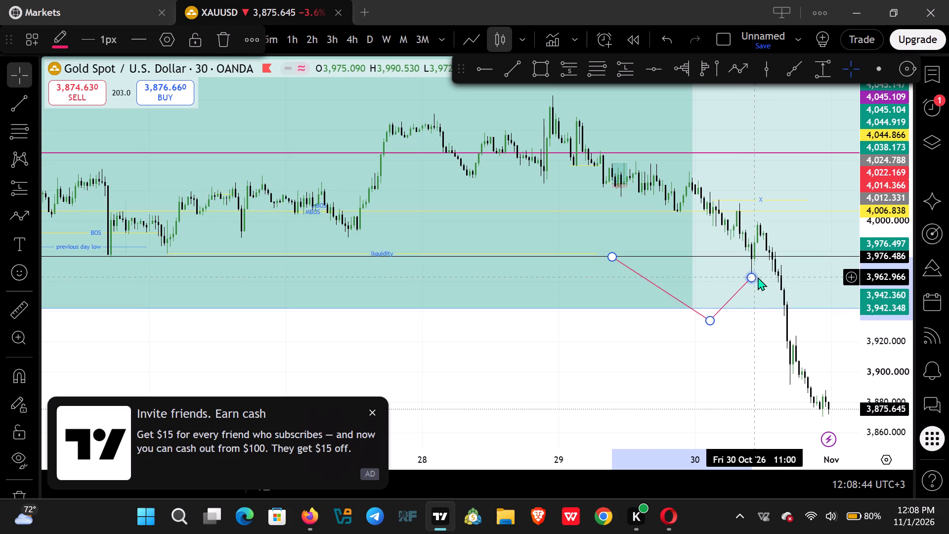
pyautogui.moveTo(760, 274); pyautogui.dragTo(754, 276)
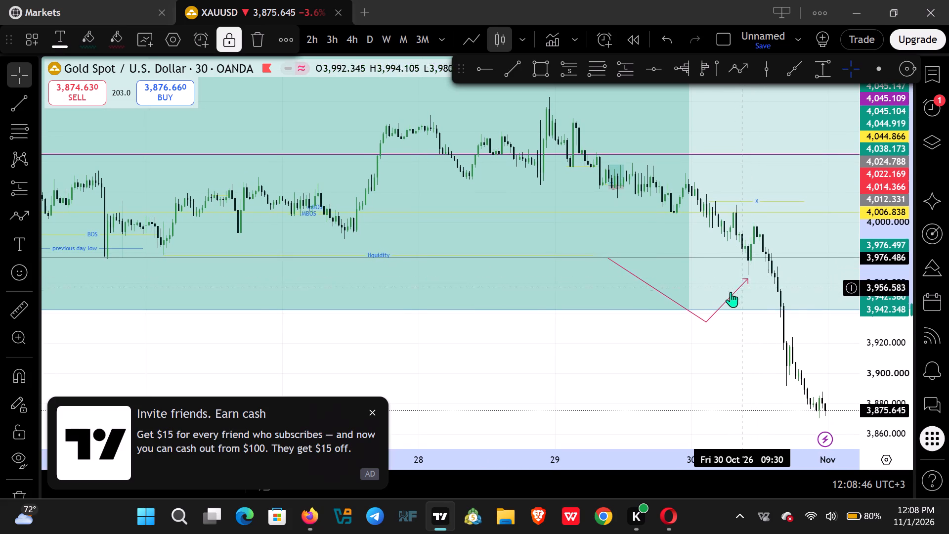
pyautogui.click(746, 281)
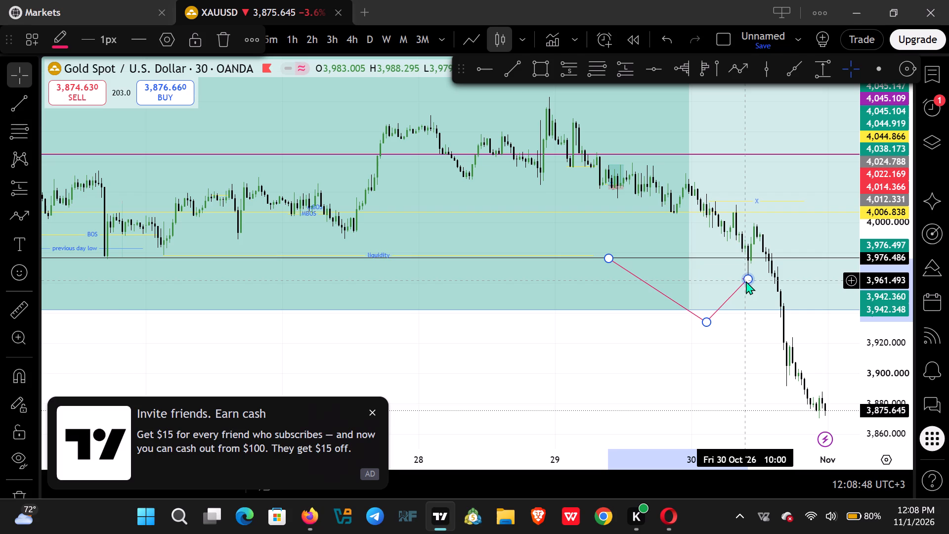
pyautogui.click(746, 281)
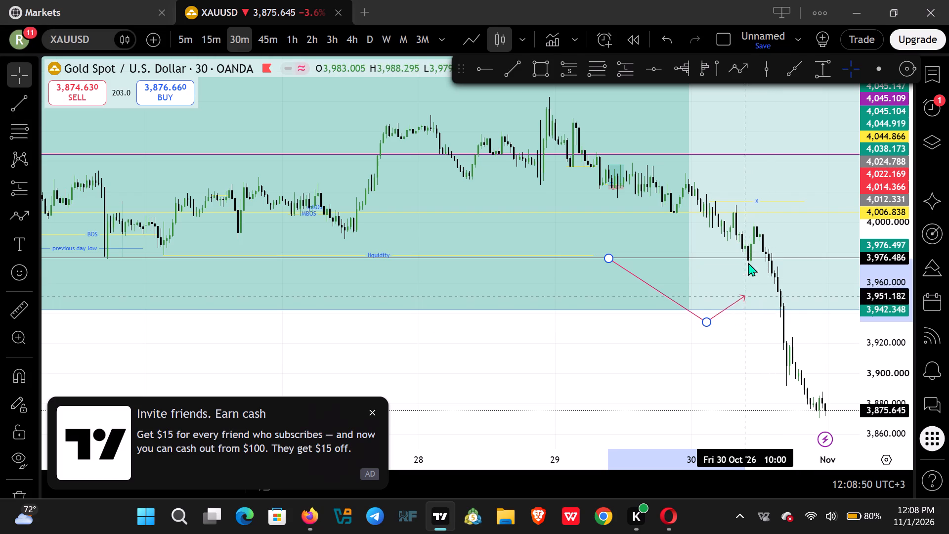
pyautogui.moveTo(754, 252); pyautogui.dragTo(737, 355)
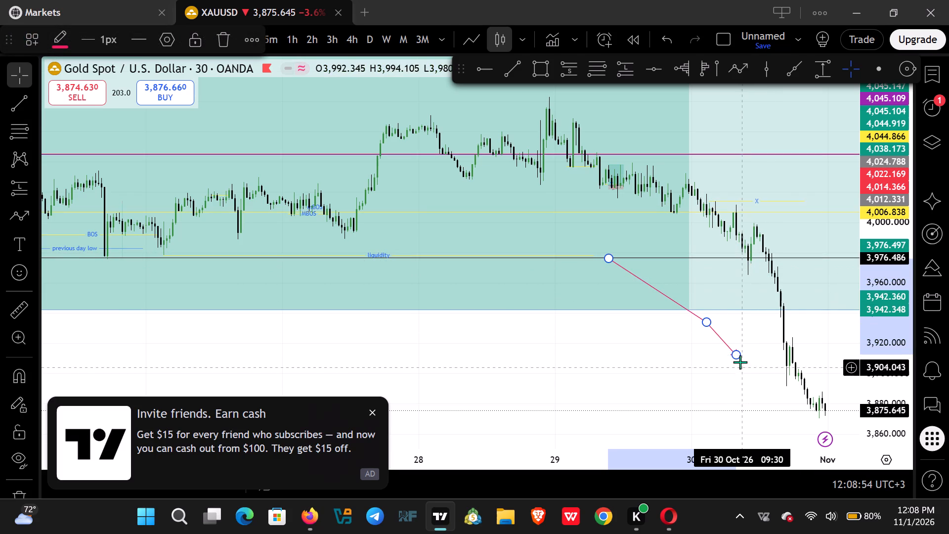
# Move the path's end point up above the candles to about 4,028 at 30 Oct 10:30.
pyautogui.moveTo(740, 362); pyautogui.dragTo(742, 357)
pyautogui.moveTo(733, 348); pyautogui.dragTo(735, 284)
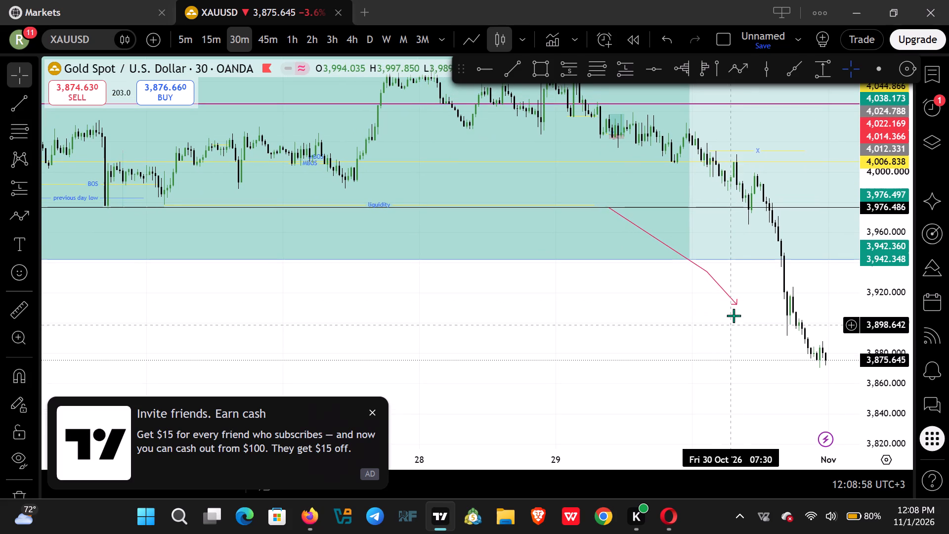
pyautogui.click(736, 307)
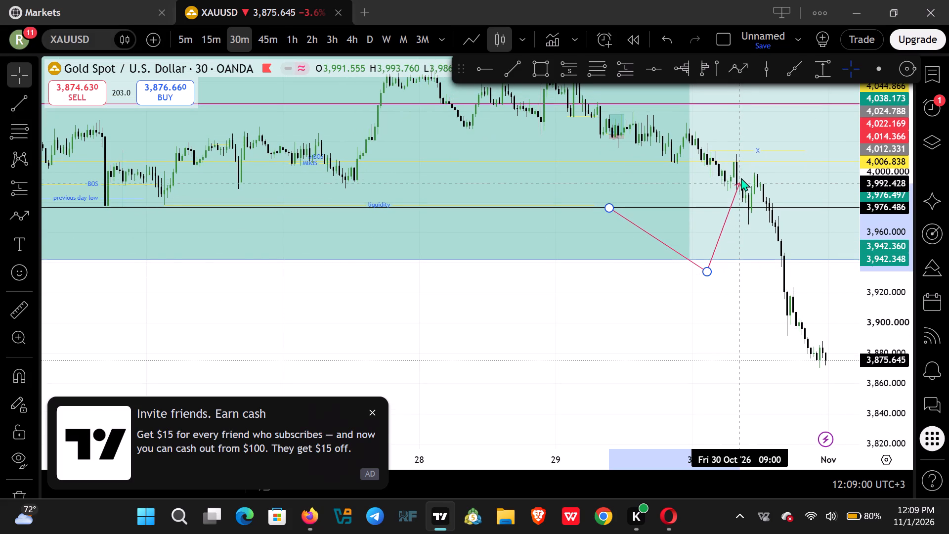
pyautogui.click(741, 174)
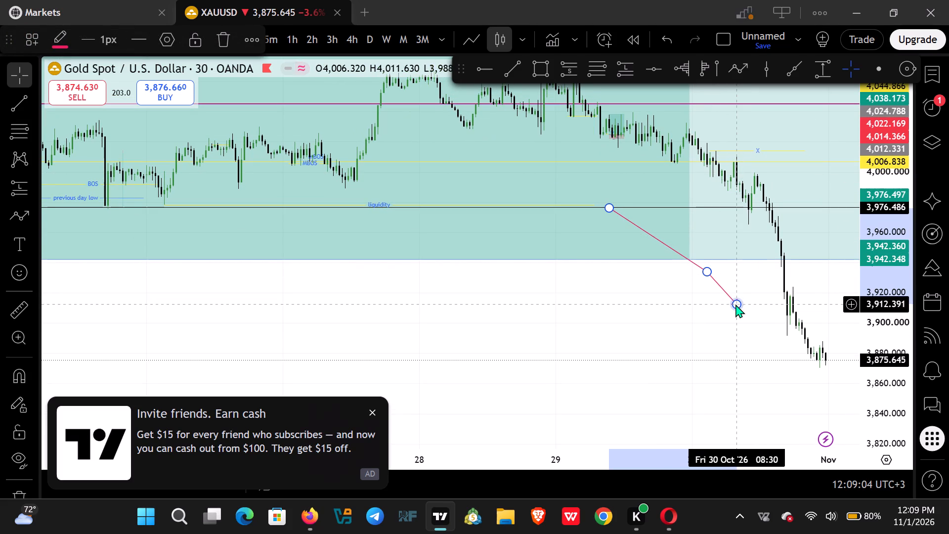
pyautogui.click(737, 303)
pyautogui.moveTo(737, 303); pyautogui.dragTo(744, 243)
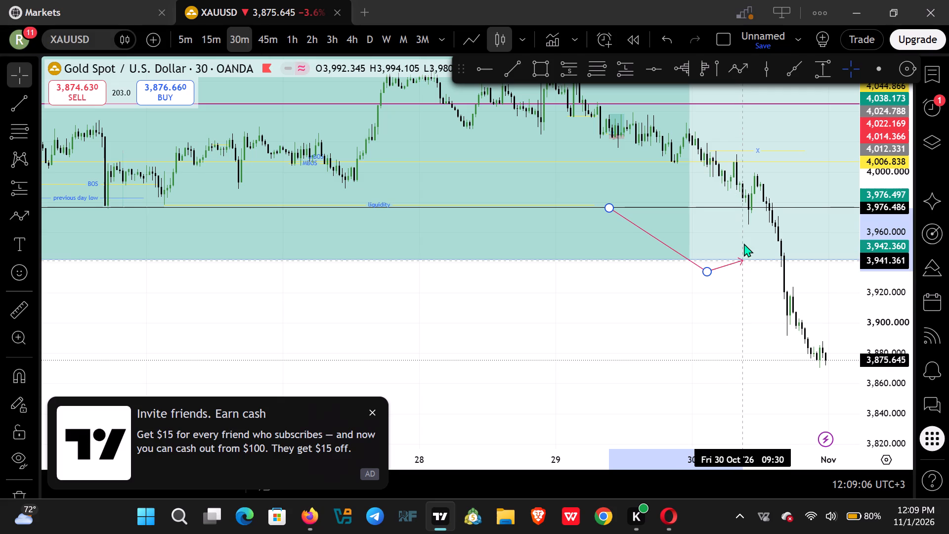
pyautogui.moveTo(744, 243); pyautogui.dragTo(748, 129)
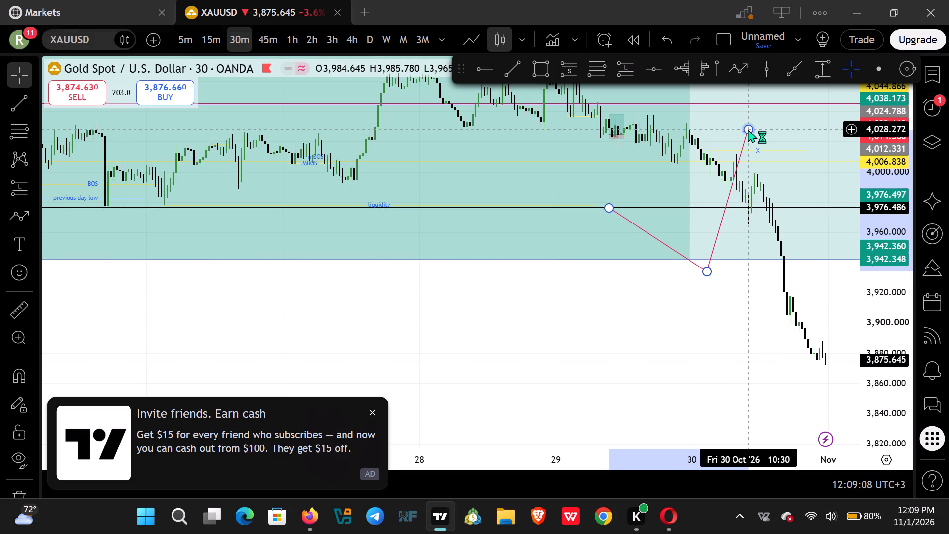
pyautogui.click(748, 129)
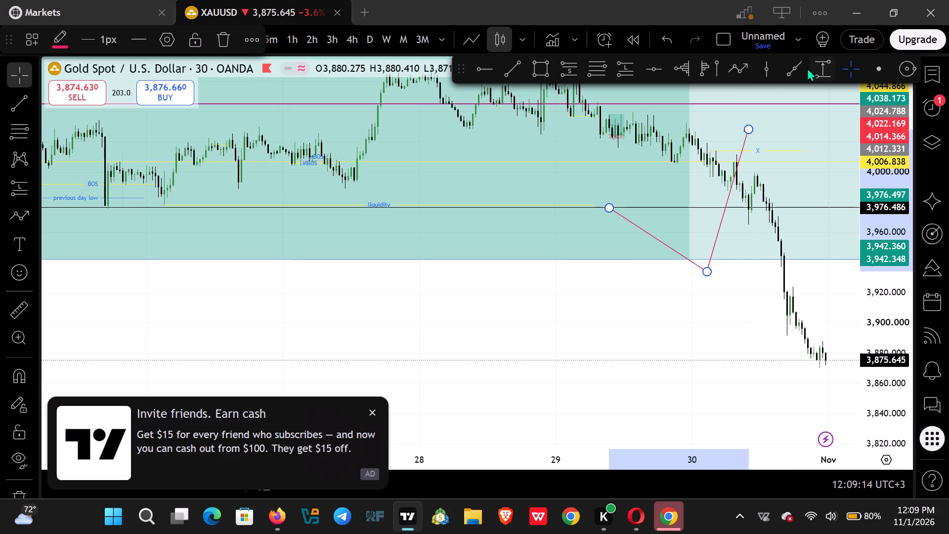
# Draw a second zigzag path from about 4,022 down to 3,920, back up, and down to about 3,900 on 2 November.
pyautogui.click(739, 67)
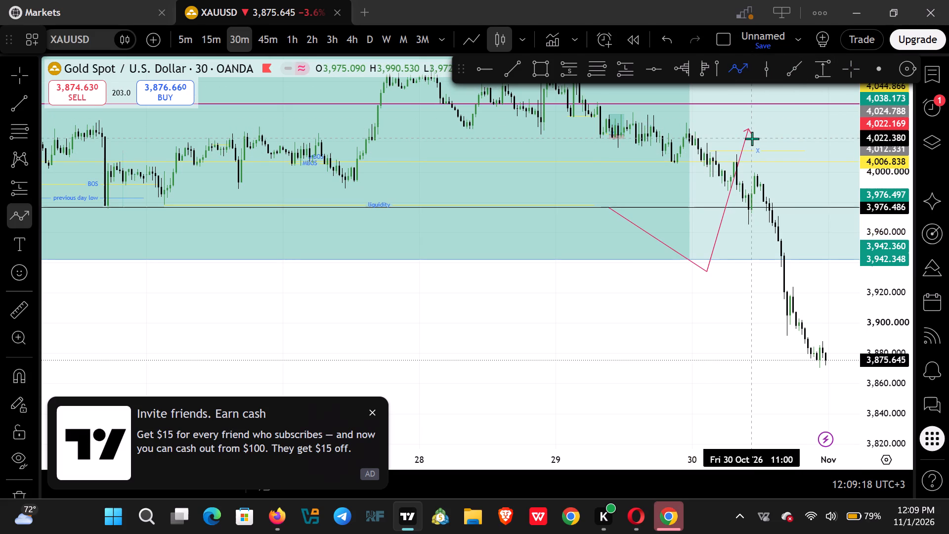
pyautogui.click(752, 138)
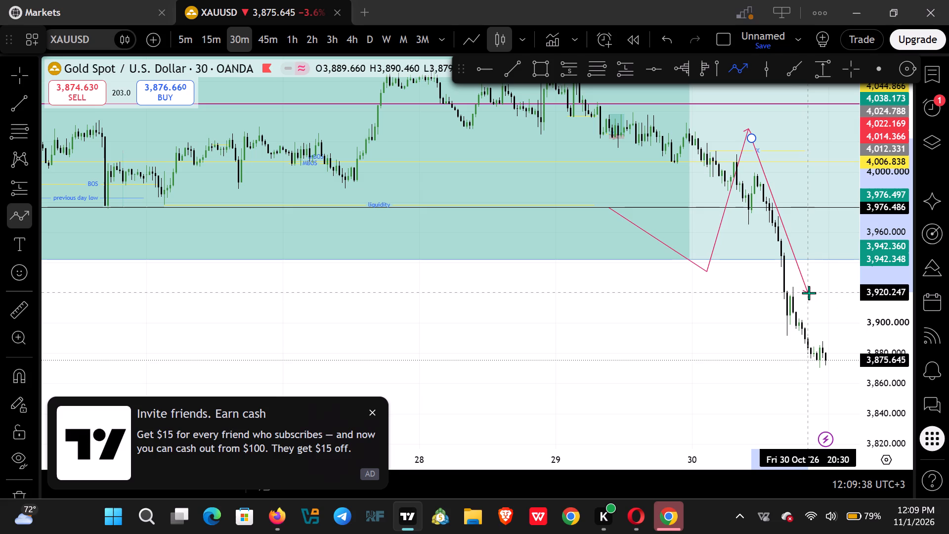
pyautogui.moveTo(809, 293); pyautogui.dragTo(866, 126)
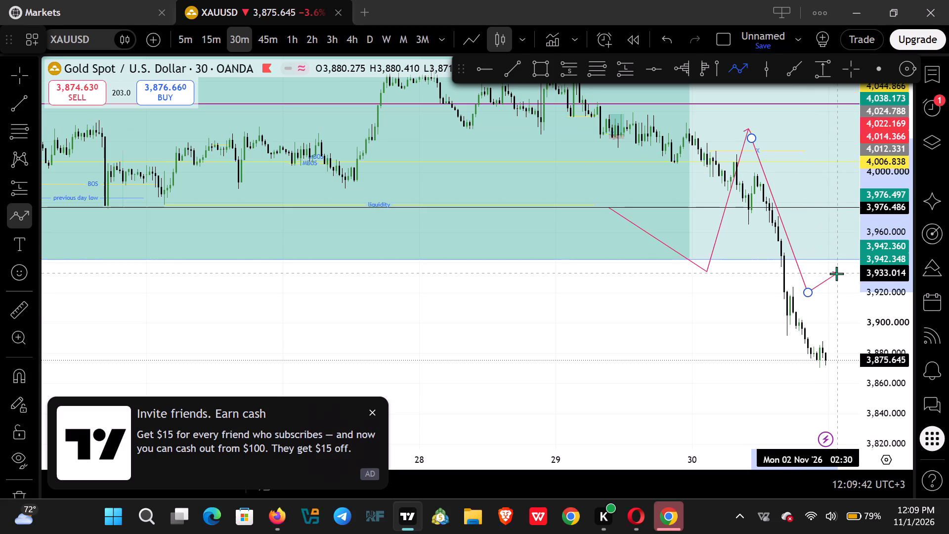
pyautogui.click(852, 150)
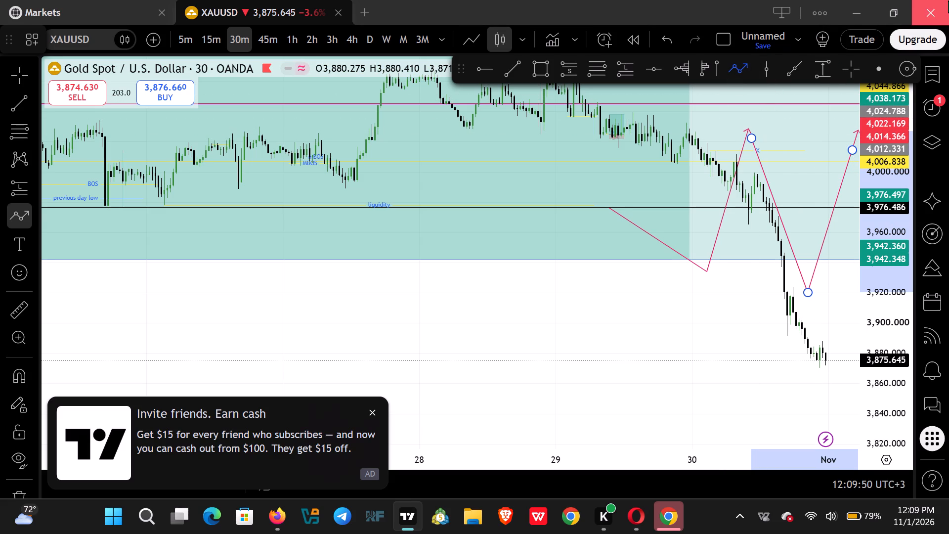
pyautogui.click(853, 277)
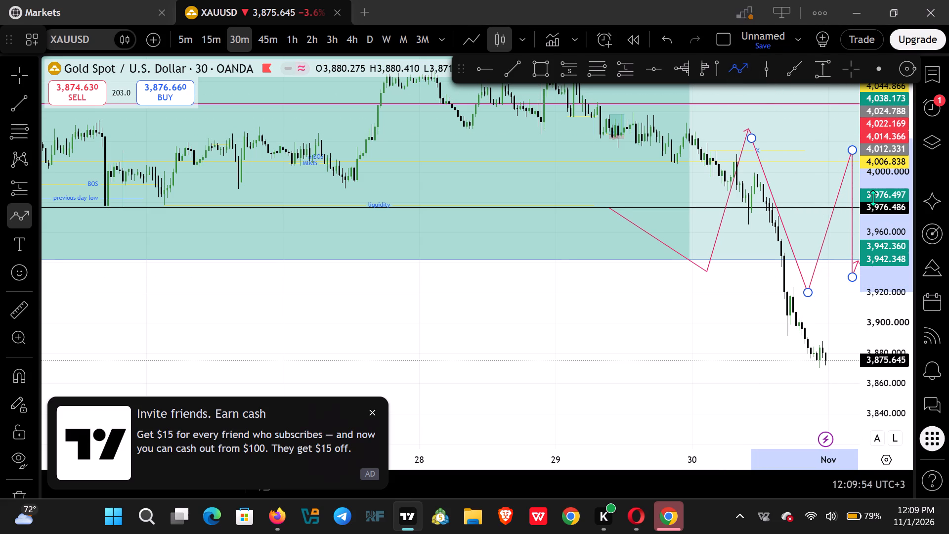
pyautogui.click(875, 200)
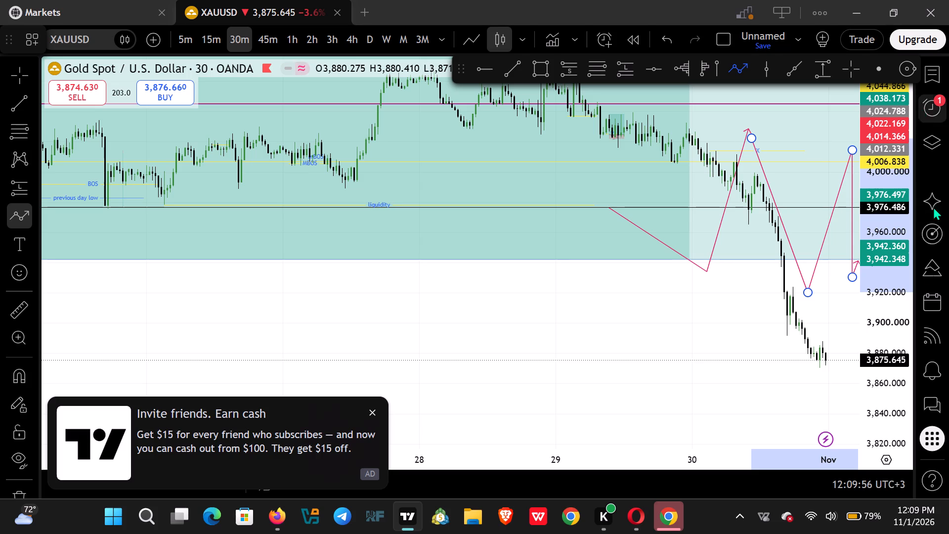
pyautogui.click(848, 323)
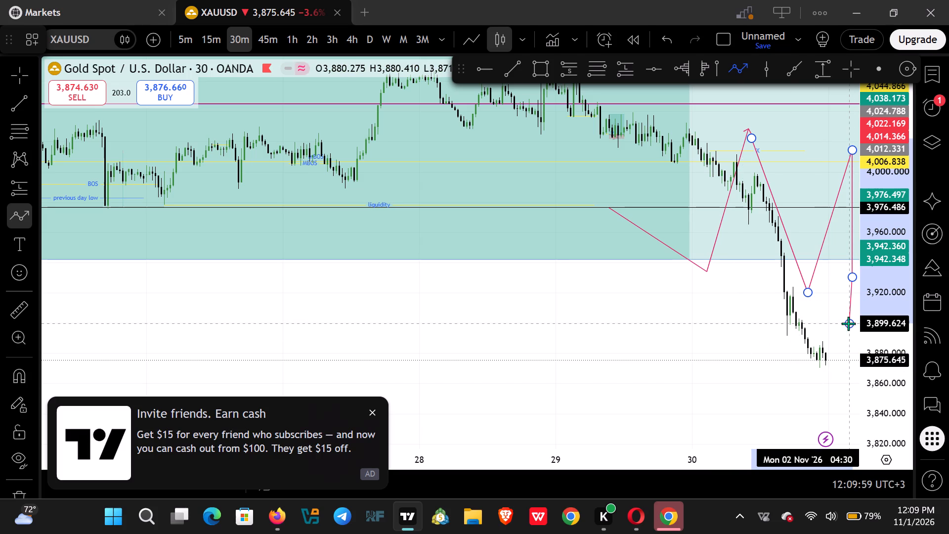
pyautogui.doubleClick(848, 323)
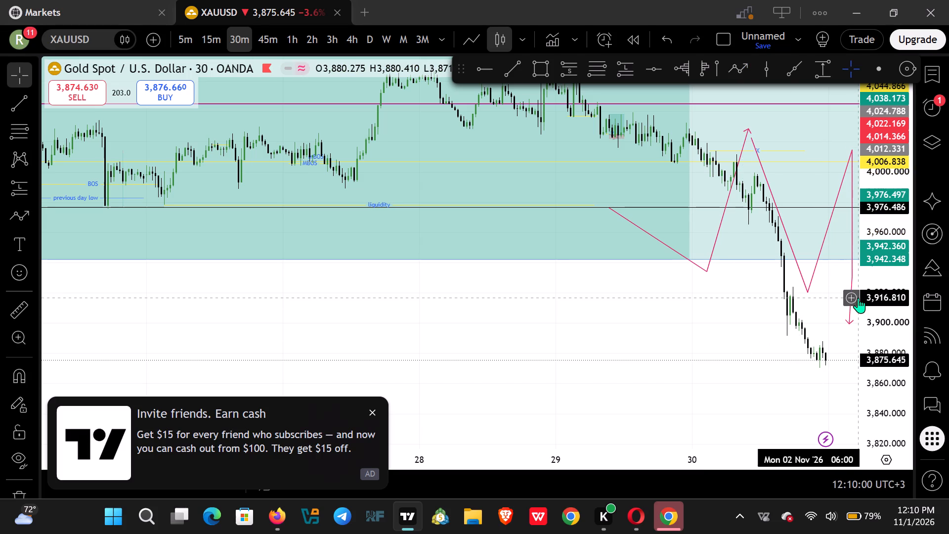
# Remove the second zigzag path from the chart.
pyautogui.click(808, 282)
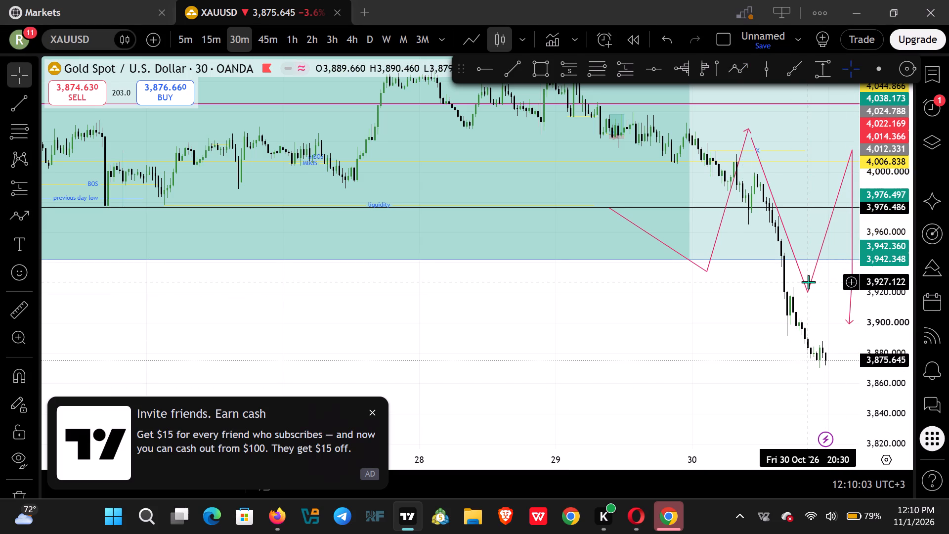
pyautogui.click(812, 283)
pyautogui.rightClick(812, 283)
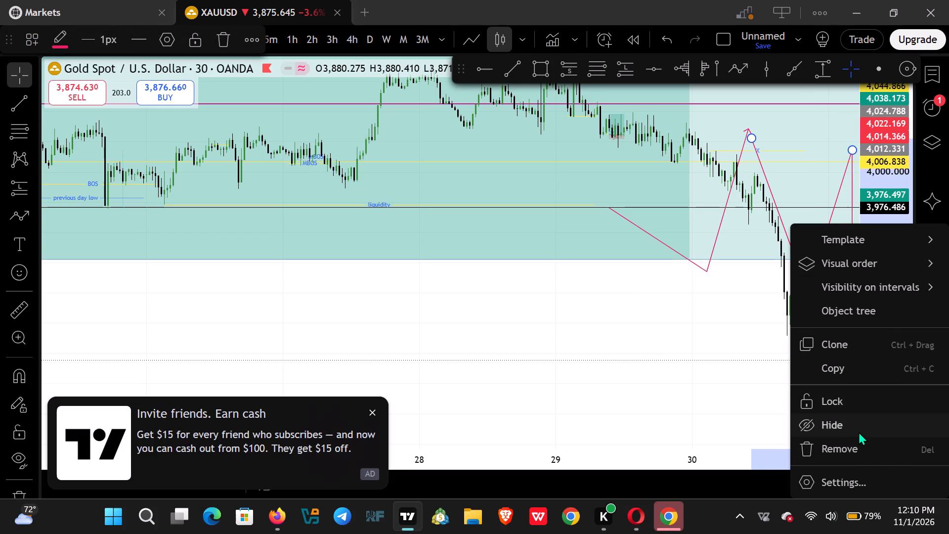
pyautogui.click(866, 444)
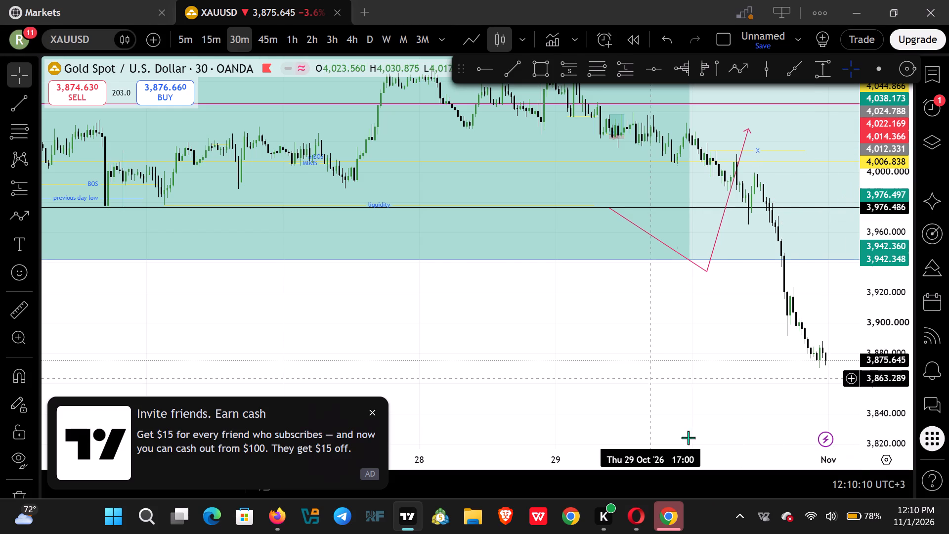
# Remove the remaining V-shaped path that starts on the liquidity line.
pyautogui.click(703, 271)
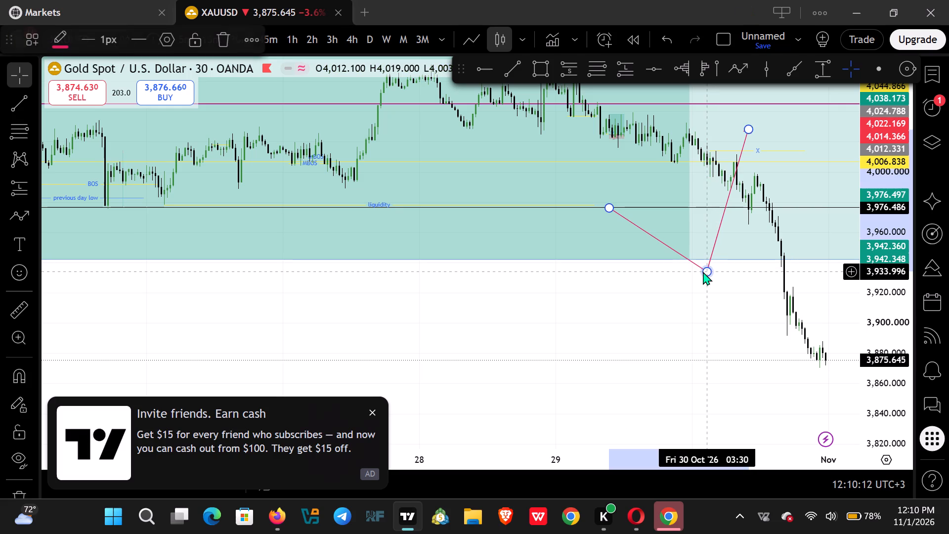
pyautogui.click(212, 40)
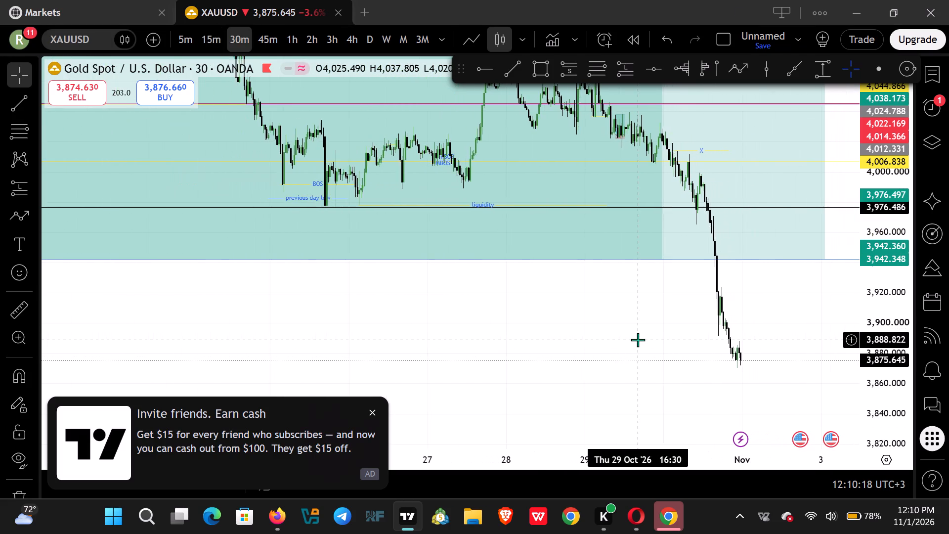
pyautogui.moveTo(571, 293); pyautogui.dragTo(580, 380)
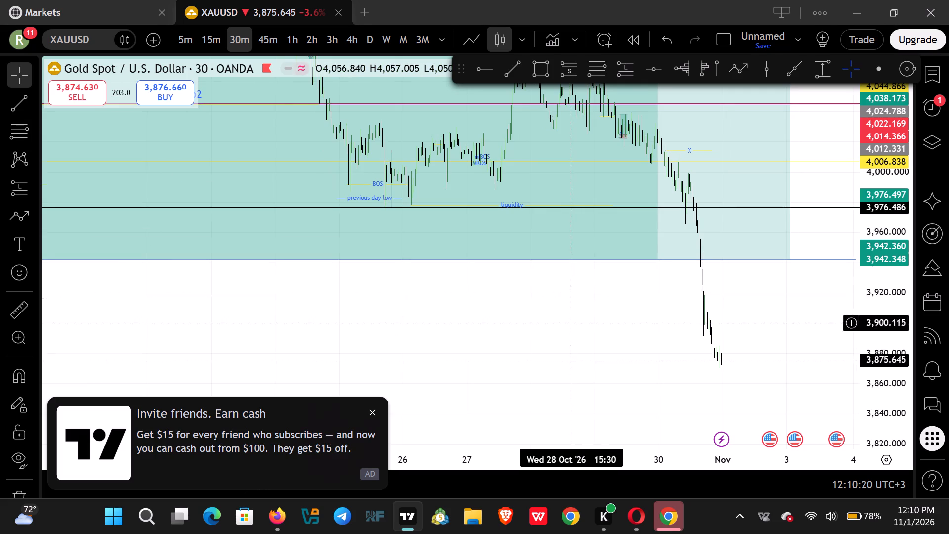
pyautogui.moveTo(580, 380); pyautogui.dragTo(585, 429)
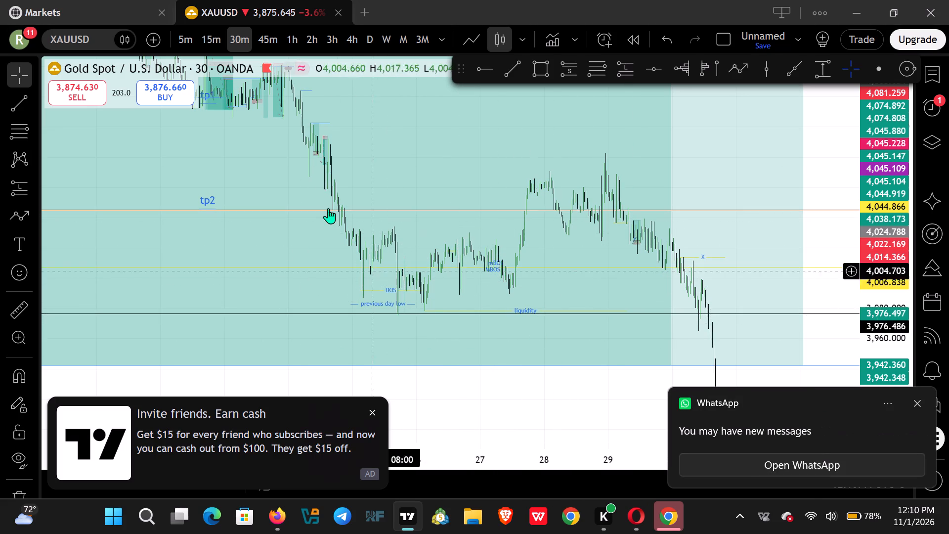
# Dismiss the WhatsApp new-messages notification.
pyautogui.click(913, 402)
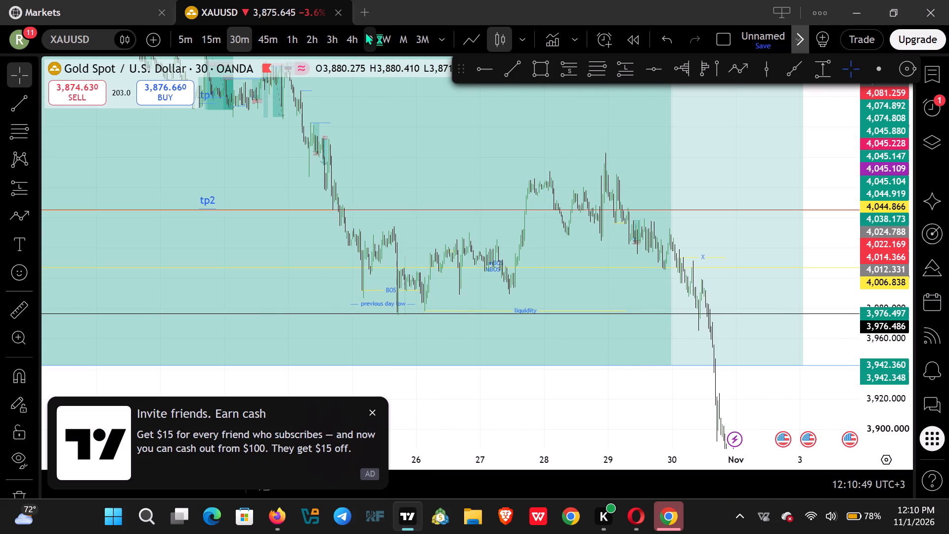
# Switch the XAUUSD chart to the daily timeframe and examine the price swings around the ERL line and the latest November candle.
pyautogui.click(365, 32)
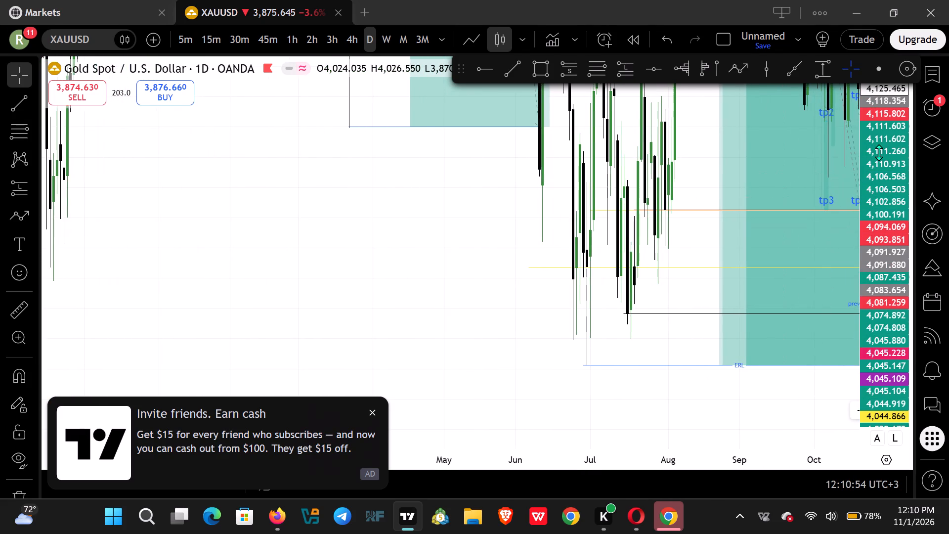
pyautogui.moveTo(890, 144); pyautogui.dragTo(948, 342)
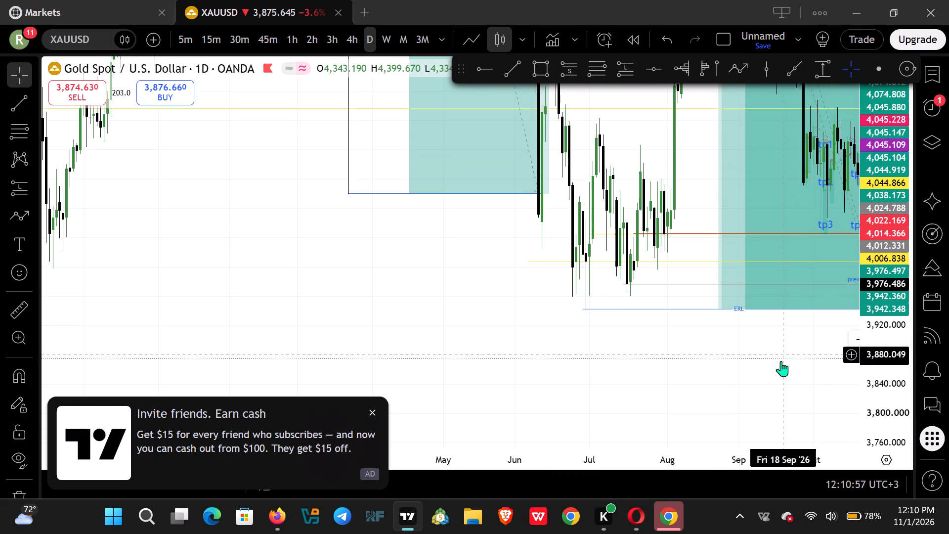
pyautogui.moveTo(781, 361); pyautogui.dragTo(565, 400)
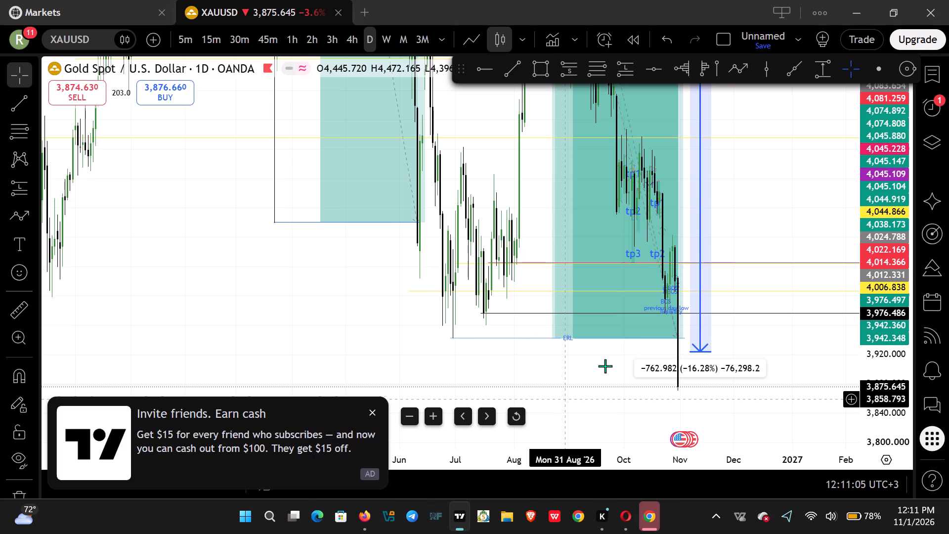
pyautogui.moveTo(882, 174); pyautogui.dragTo(906, 268)
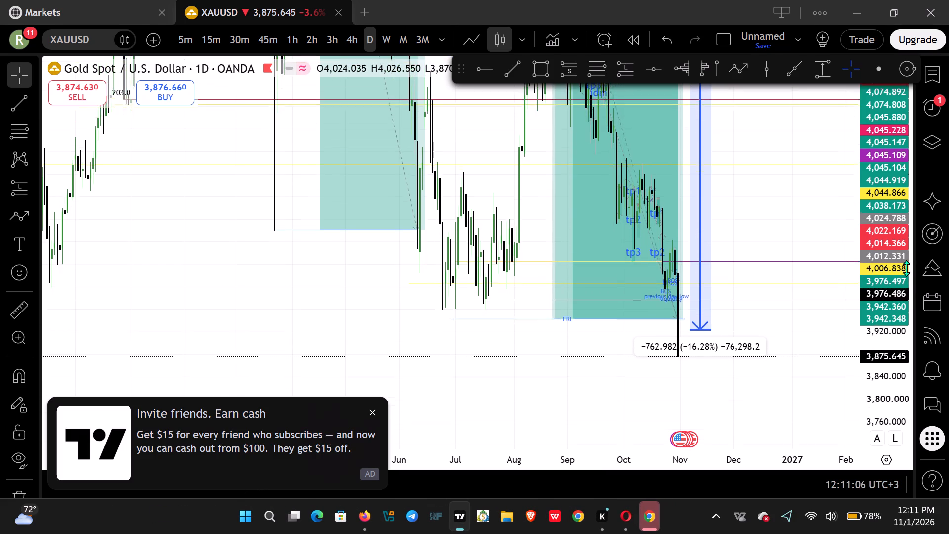
pyautogui.moveTo(906, 268); pyautogui.dragTo(926, 333)
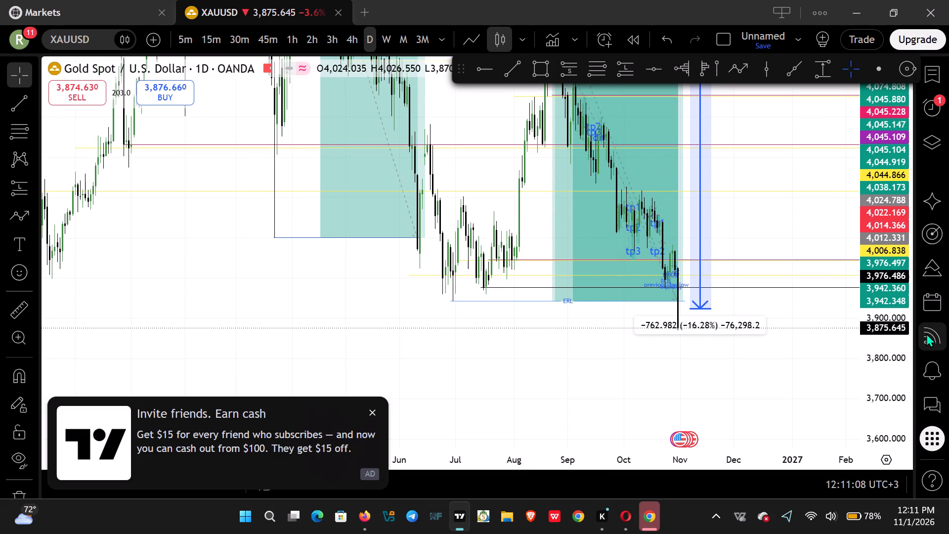
pyautogui.moveTo(409, 455); pyautogui.dragTo(548, 469)
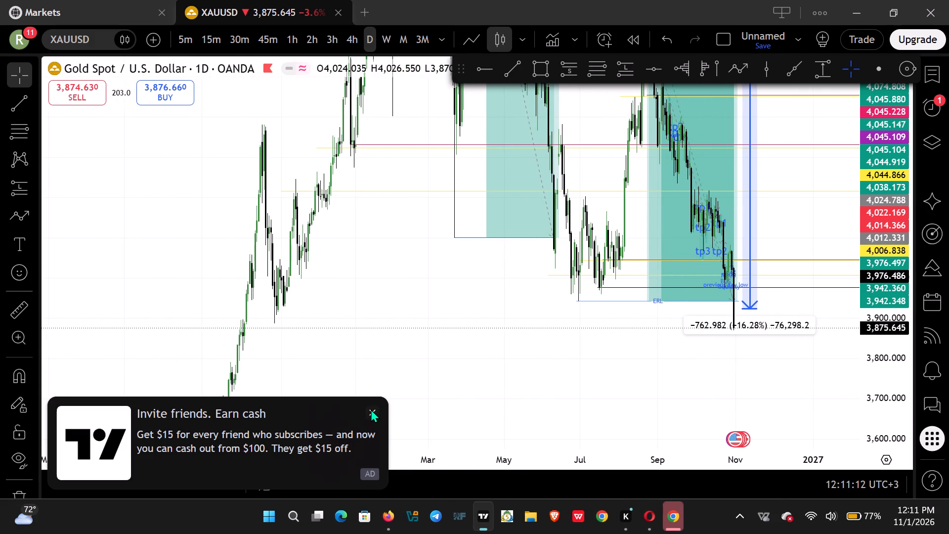
# Dismiss the invite-friends advertisement covering the chart.
pyautogui.click(371, 409)
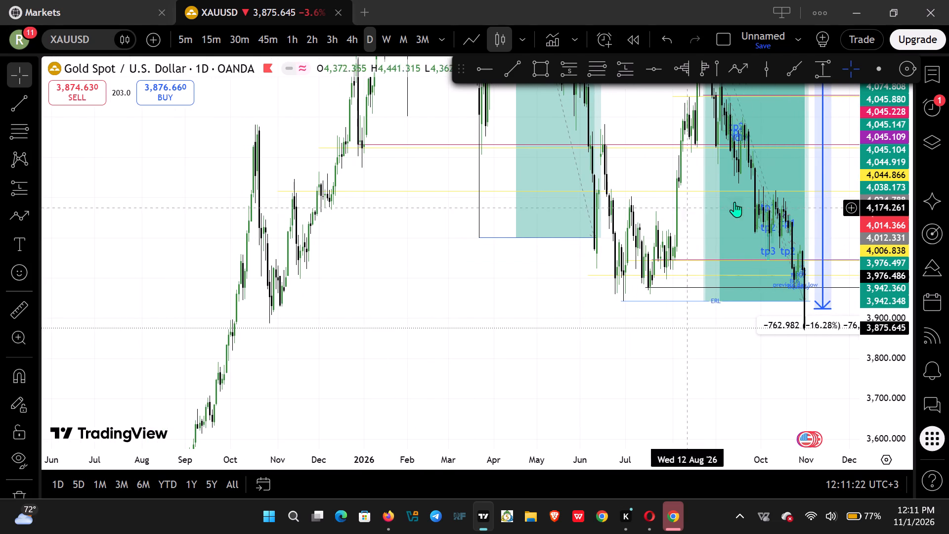
# Examine the daily XAUUSD price swings, marked zones and horizontal levels from mid-2025 through November 2026.
pyautogui.moveTo(893, 178); pyautogui.dragTo(905, 313)
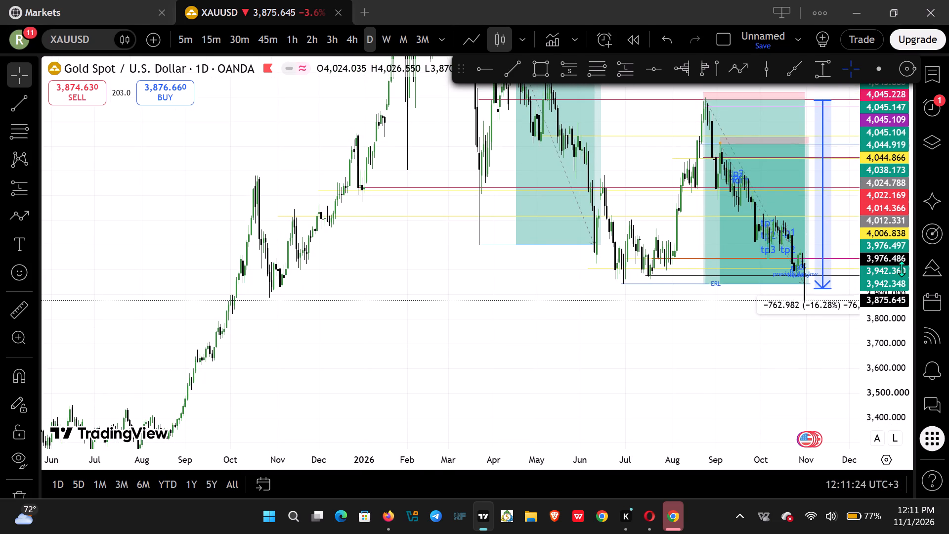
pyautogui.moveTo(887, 204); pyautogui.dragTo(895, 358)
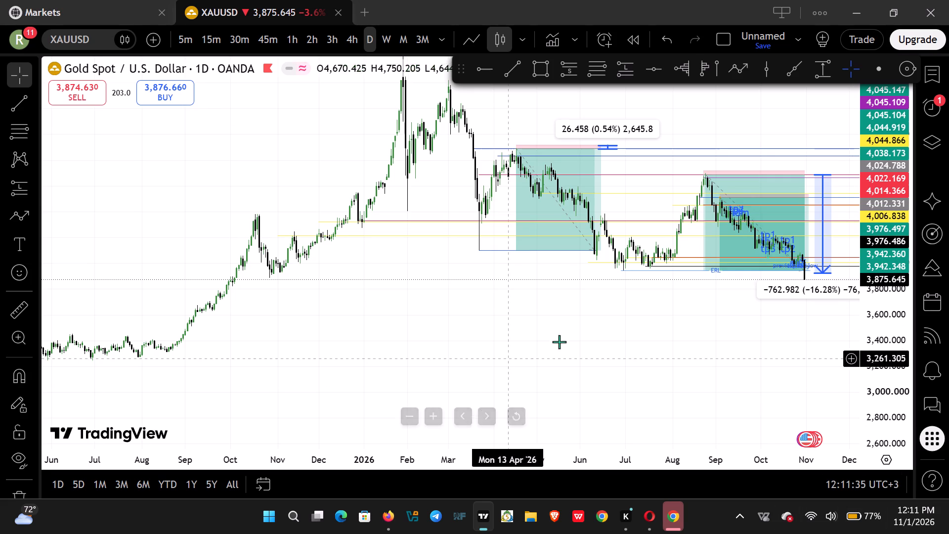
pyautogui.click(874, 308)
pyautogui.moveTo(780, 347); pyautogui.dragTo(823, 292)
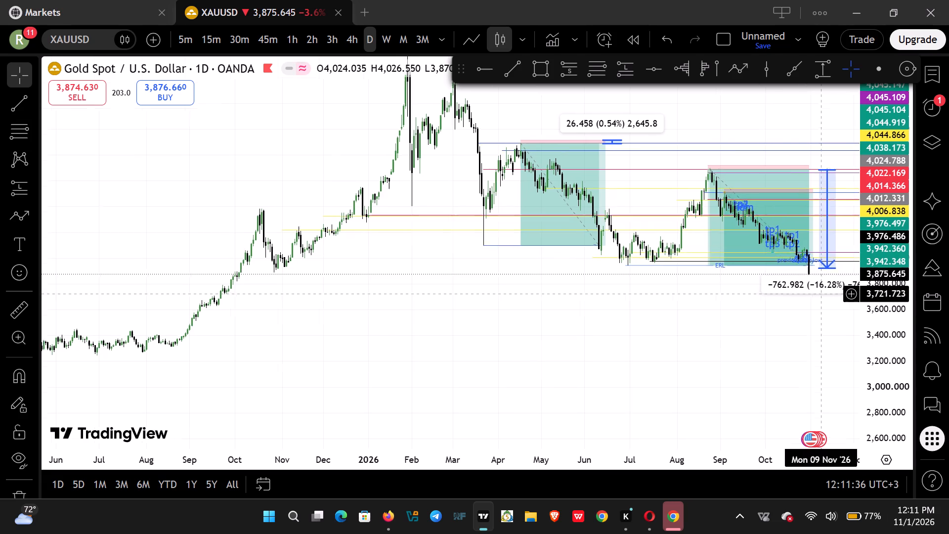
pyautogui.moveTo(823, 292); pyautogui.dragTo(601, 312)
pyautogui.moveTo(640, 354); pyautogui.dragTo(618, 305)
pyautogui.click(618, 305)
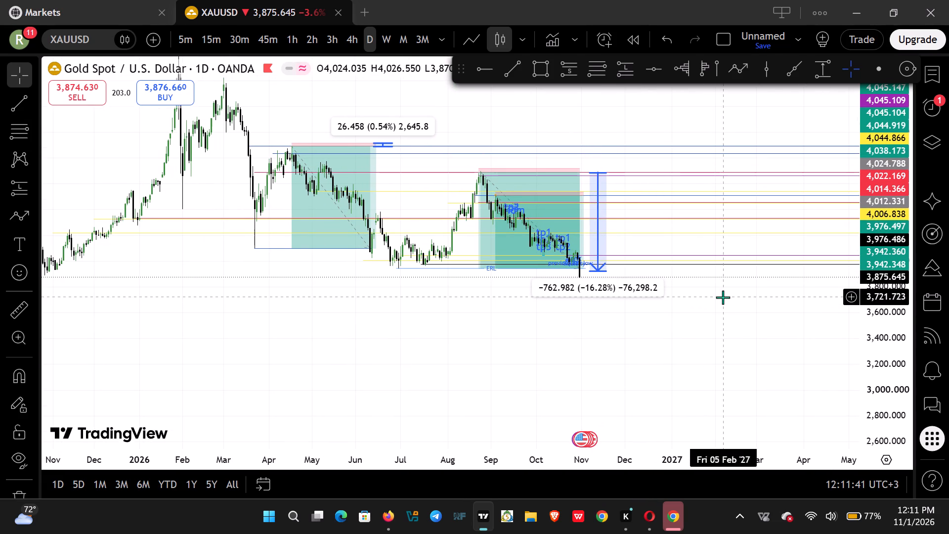
pyautogui.hscroll(1, 723, 297)
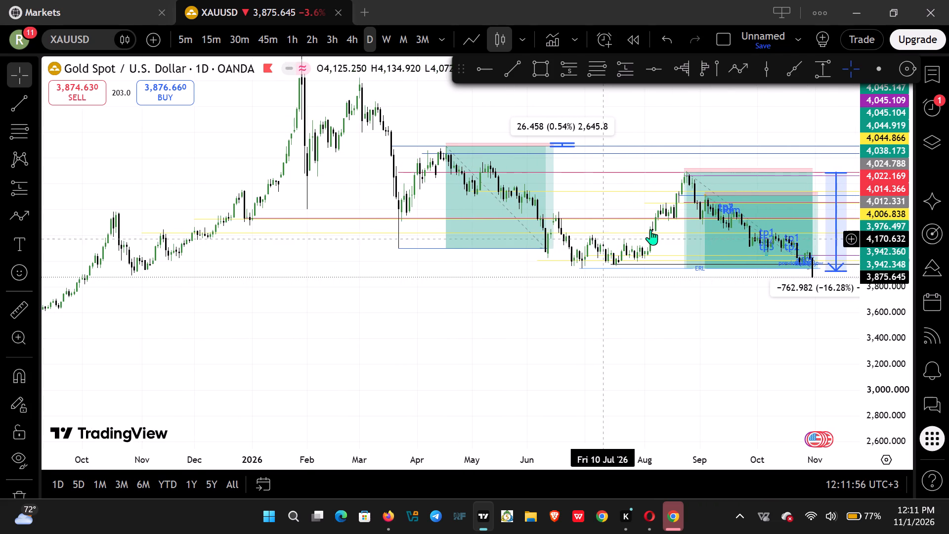
pyautogui.scroll(2, 871, 225)
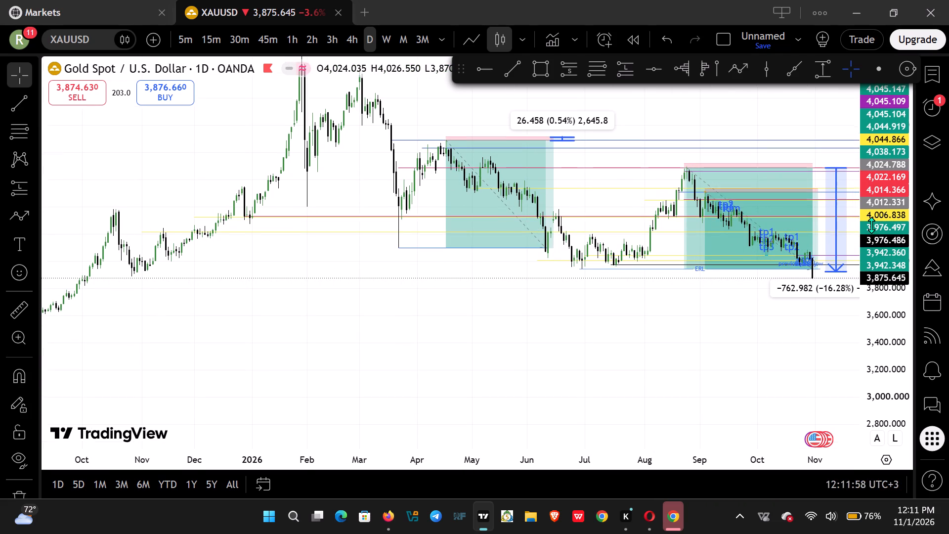
pyautogui.scroll(5, 871, 225)
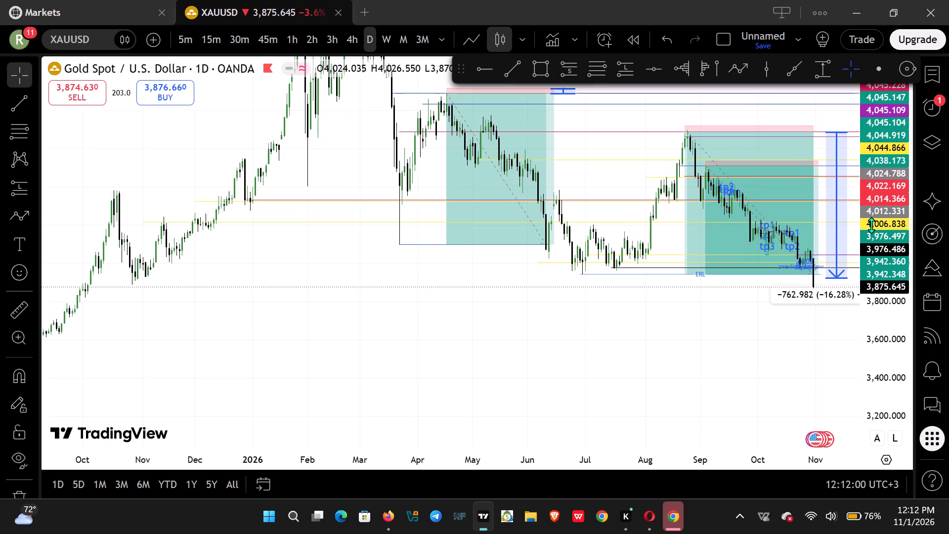
pyautogui.scroll(1, 871, 225)
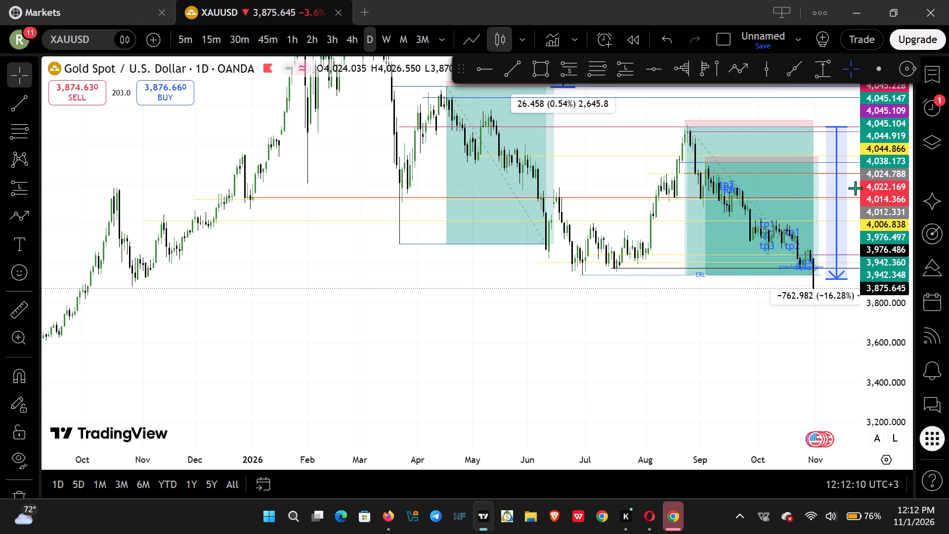
# Select the tall downward price range measurement beside the August-to-November decline.
pyautogui.click(837, 242)
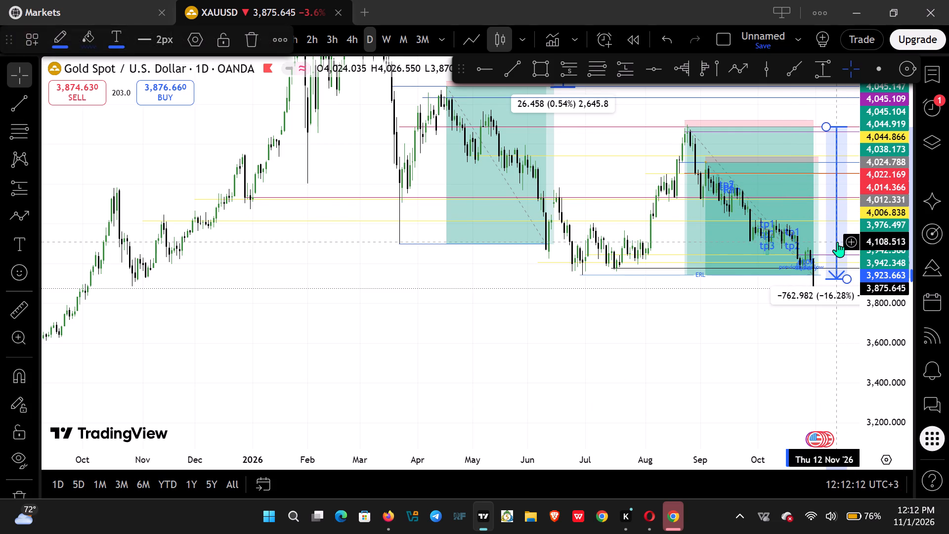
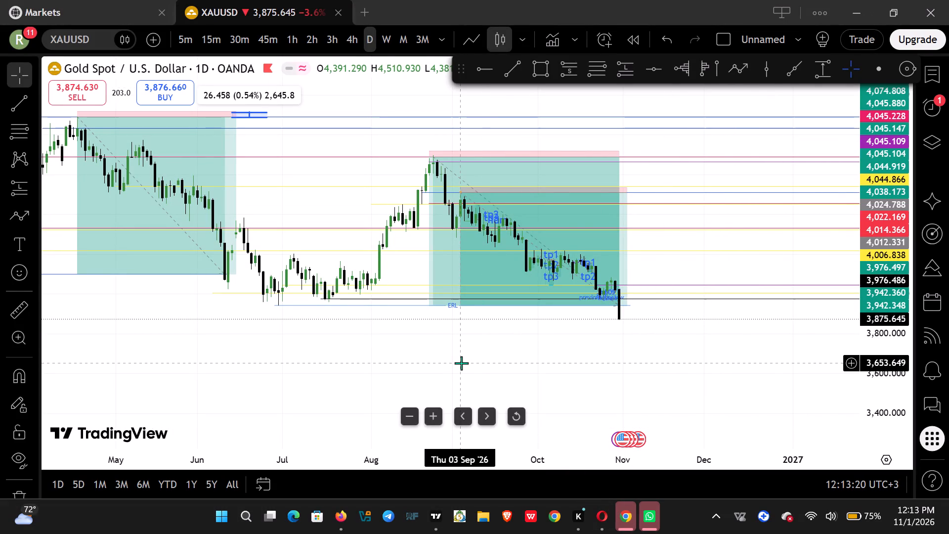
# Switch the chart symbol to BTCUSD, the Bitcoin spot crypto listing.
pyautogui.write('btcus')
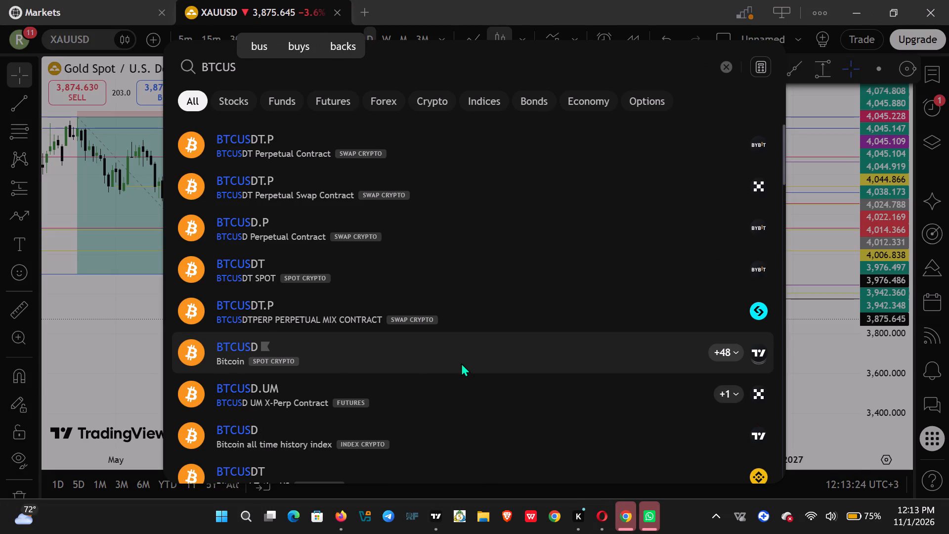
pyautogui.press('d')
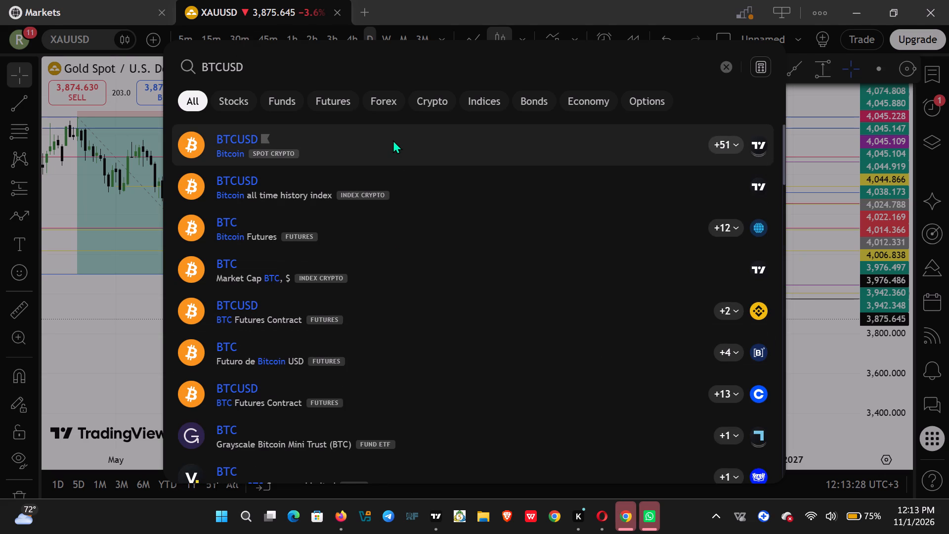
pyautogui.click(393, 154)
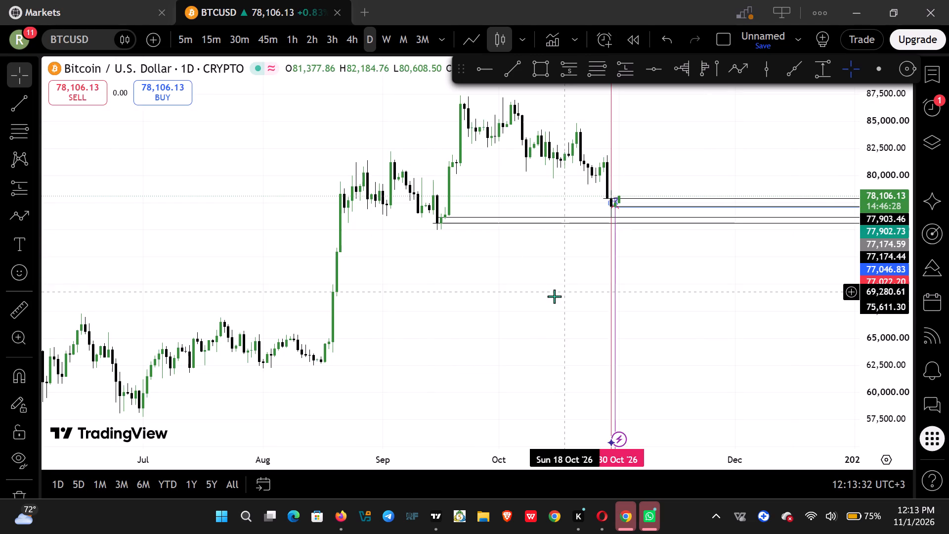
# Delete the purple vertical line at 31 October 2026 and the pink vertical line at 30 October 2026.
pyautogui.moveTo(537, 293); pyautogui.dragTo(396, 322)
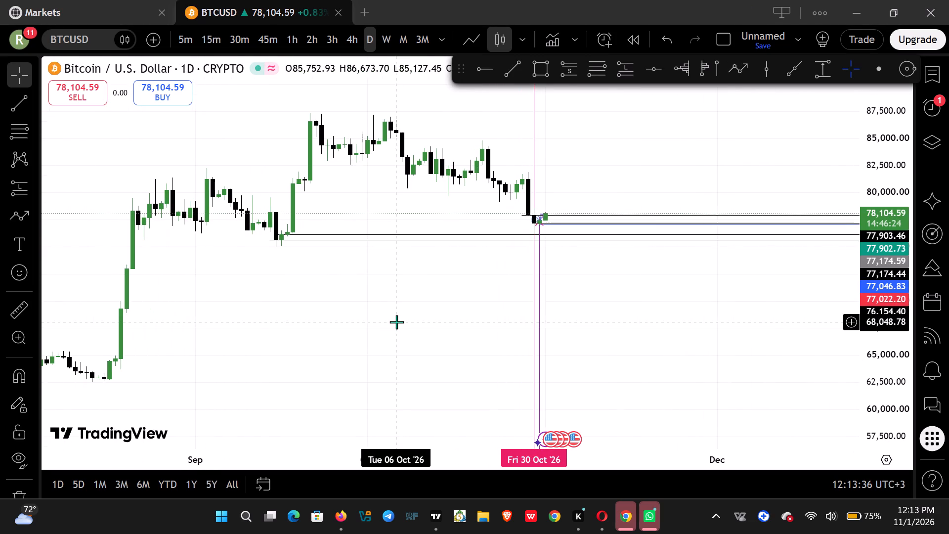
pyautogui.click(541, 302)
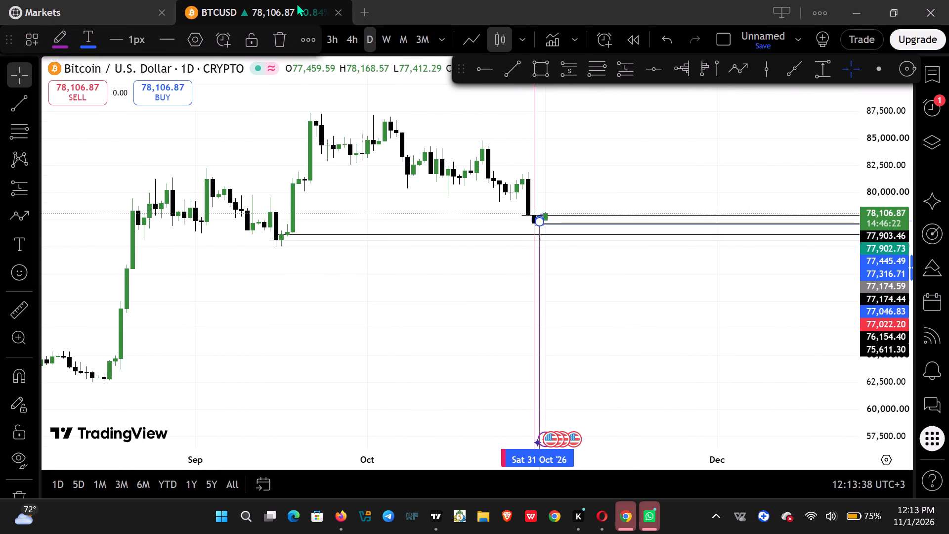
pyautogui.click(281, 34)
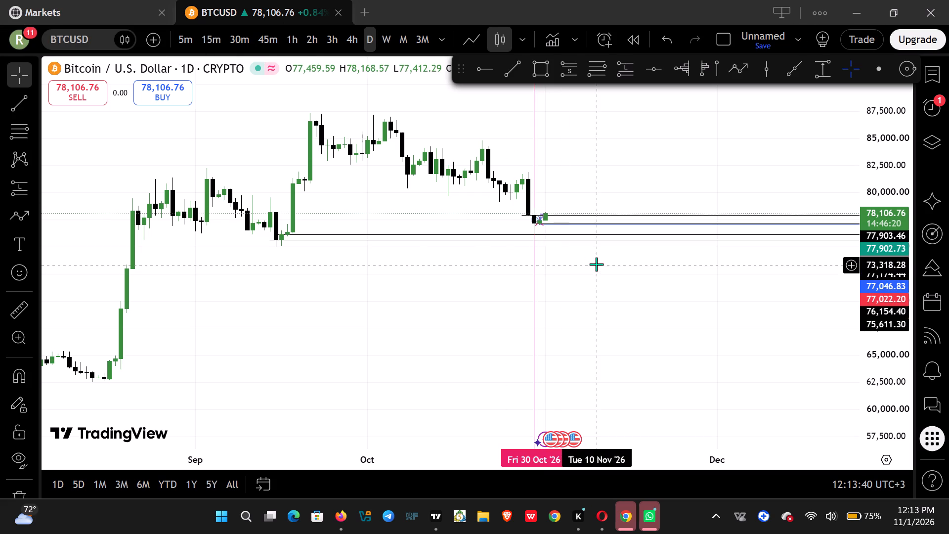
pyautogui.moveTo(596, 264); pyautogui.dragTo(491, 330)
pyautogui.moveTo(883, 362); pyautogui.dragTo(853, 48)
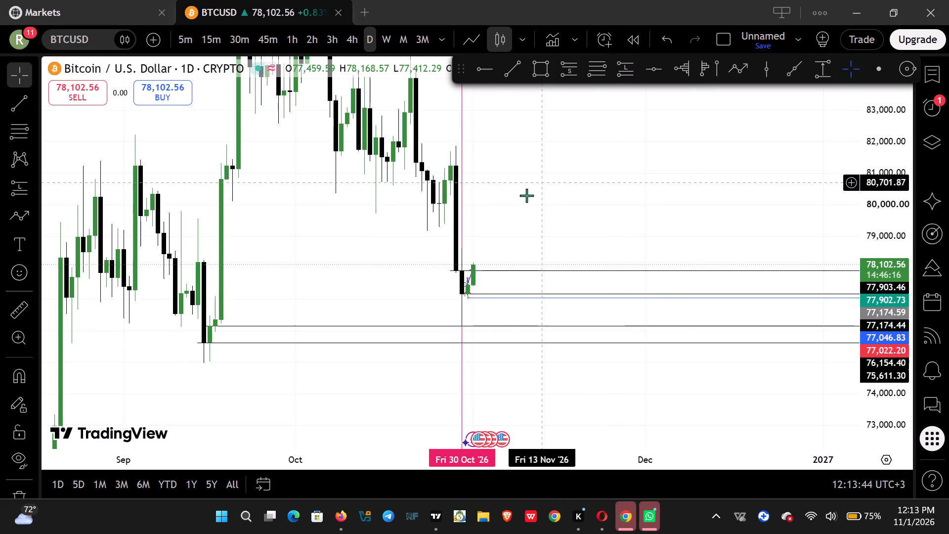
pyautogui.click(464, 206)
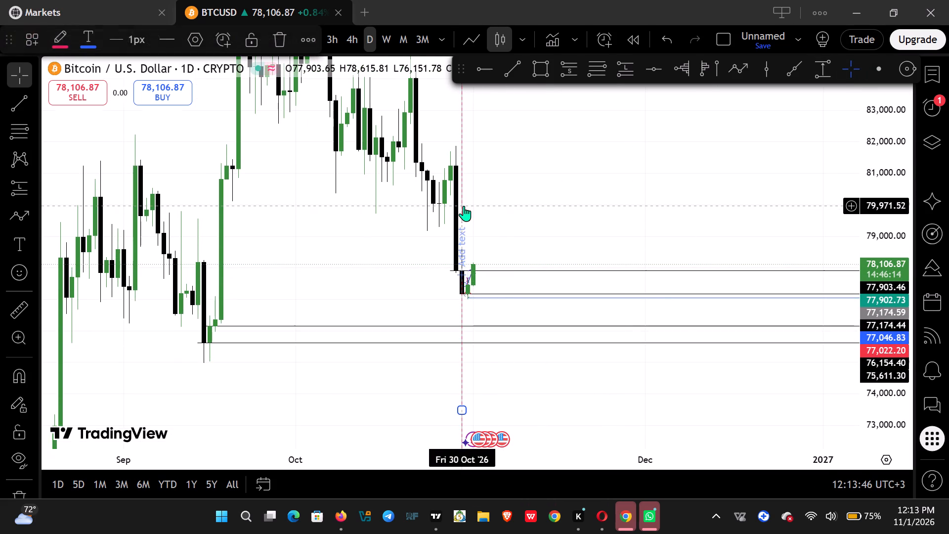
pyautogui.click(273, 24)
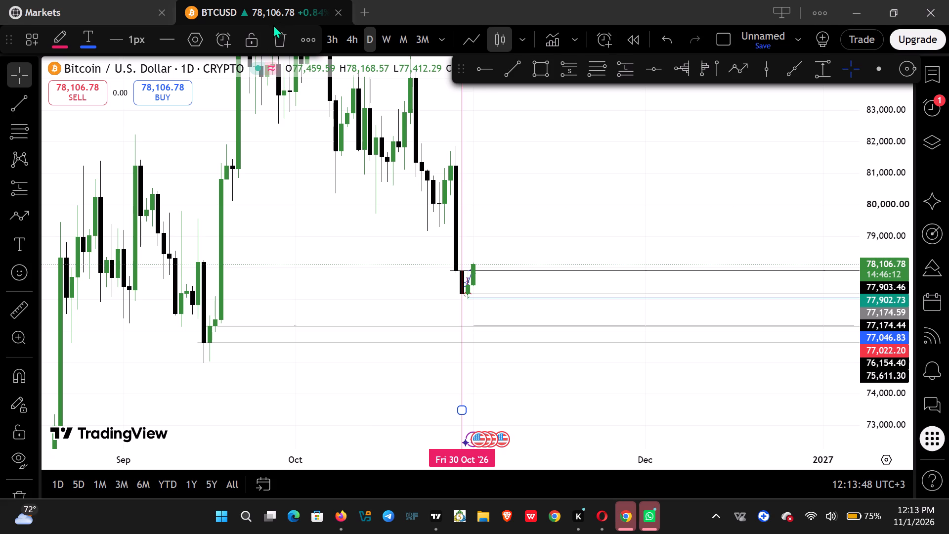
pyautogui.click(278, 40)
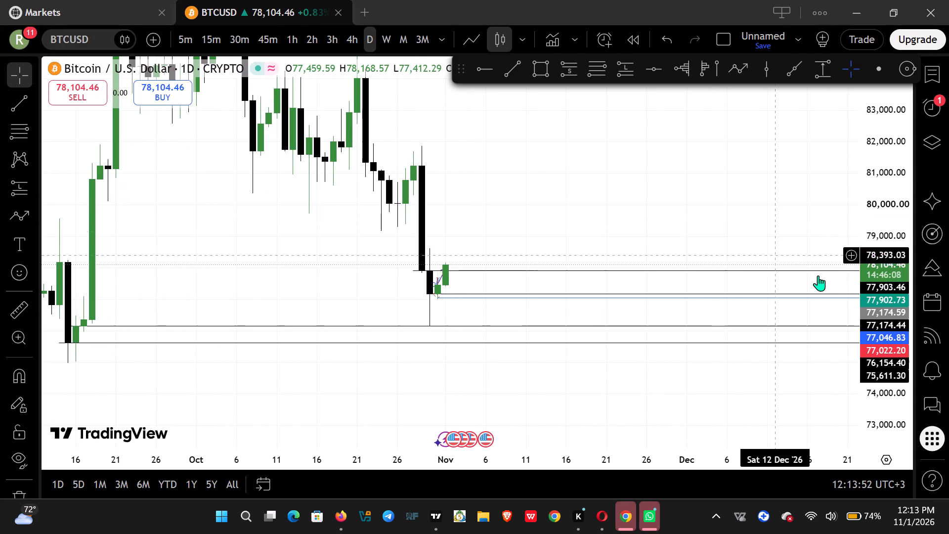
# Switch the BTCUSD chart to the weekly timeframe.
pyautogui.moveTo(880, 355); pyautogui.dragTo(806, 72)
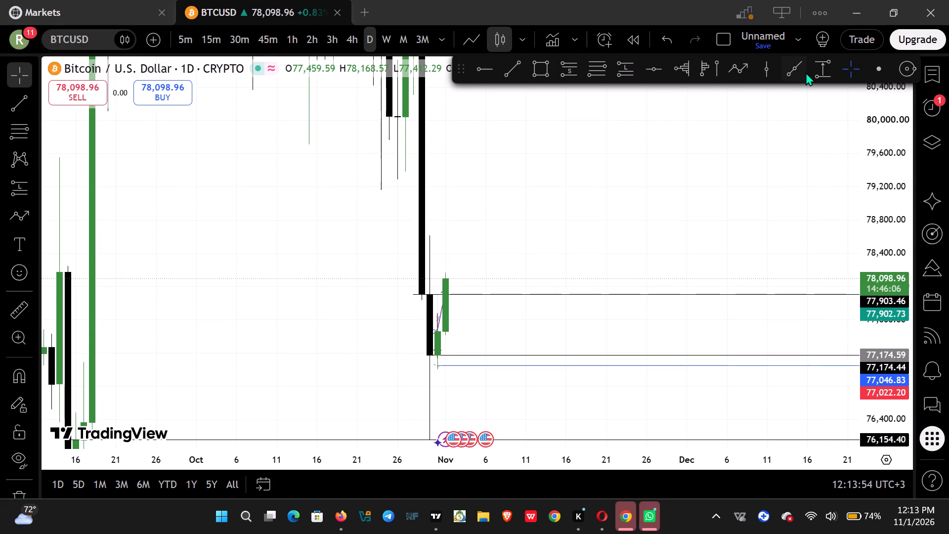
pyautogui.moveTo(523, 254); pyautogui.dragTo(564, 185)
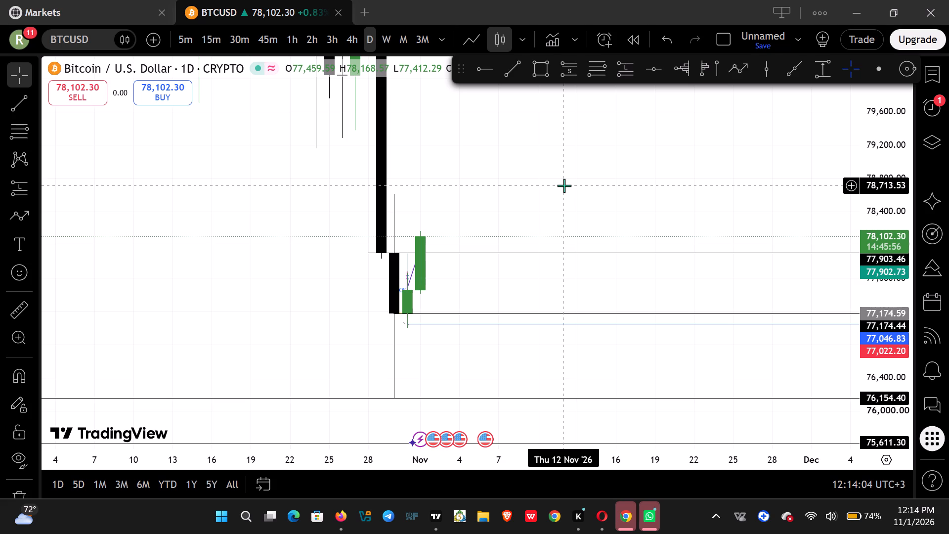
pyautogui.click(388, 41)
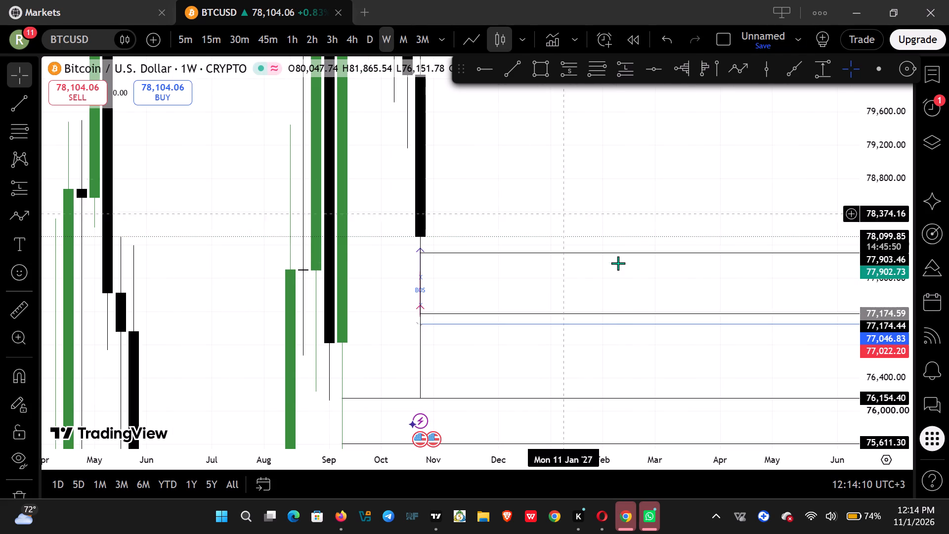
# Draw a horizontal ray at about 76,789 from the 7 September 2026 weekly candle's body low and colour it pink.
pyautogui.moveTo(888, 178); pyautogui.dragTo(889, 345)
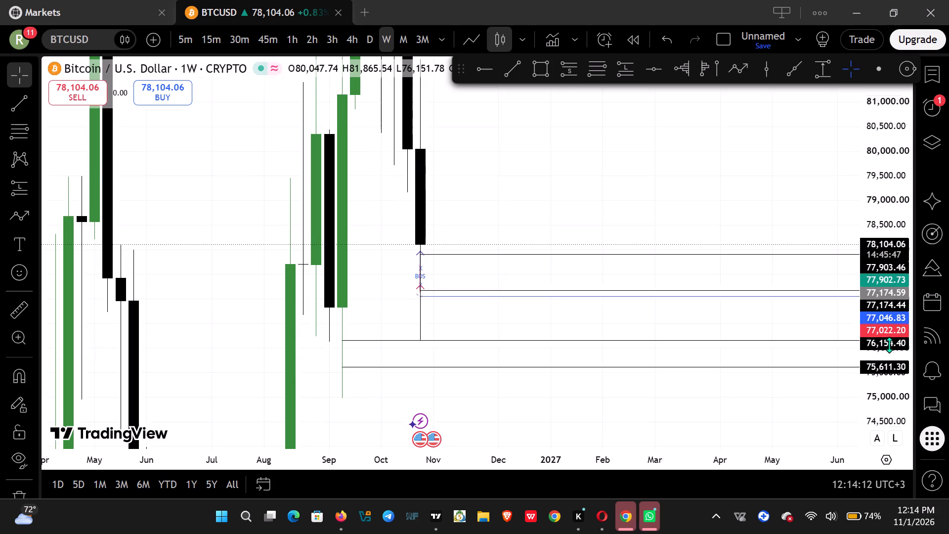
pyautogui.moveTo(889, 345); pyautogui.dragTo(880, 380)
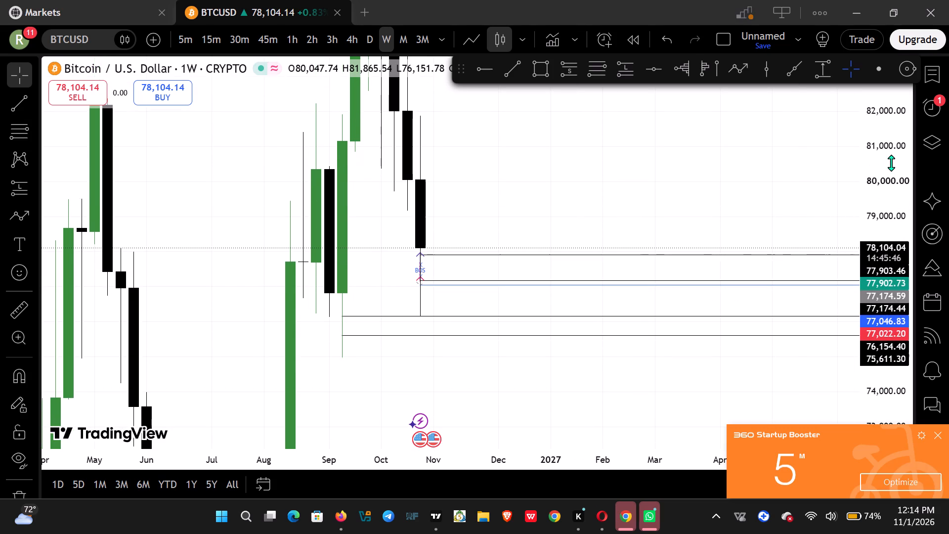
pyautogui.moveTo(896, 158); pyautogui.dragTo(880, 355)
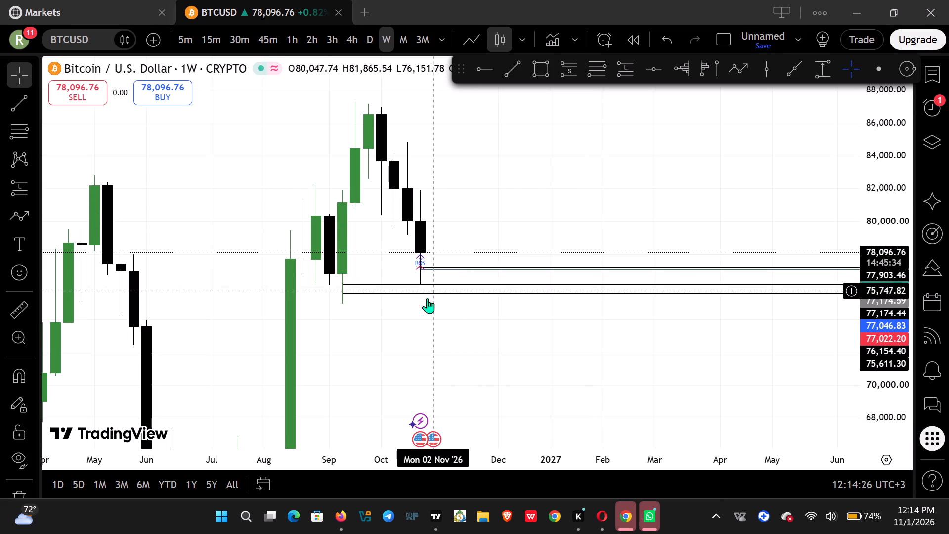
pyautogui.click(481, 70)
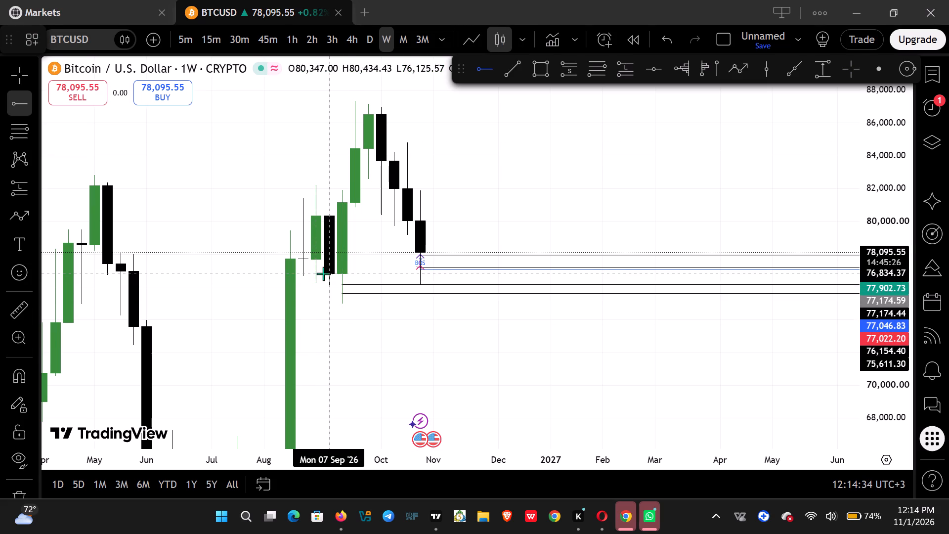
pyautogui.click(326, 274)
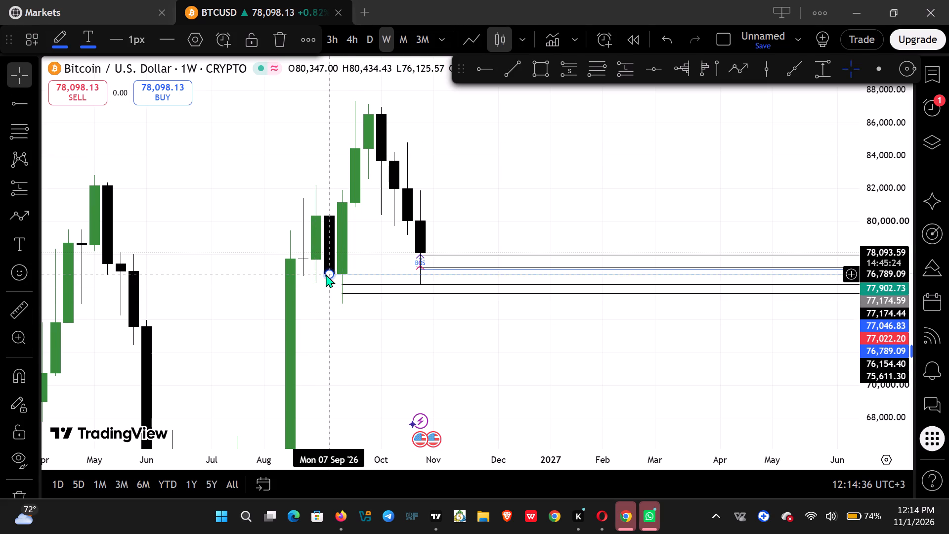
pyautogui.click(60, 43)
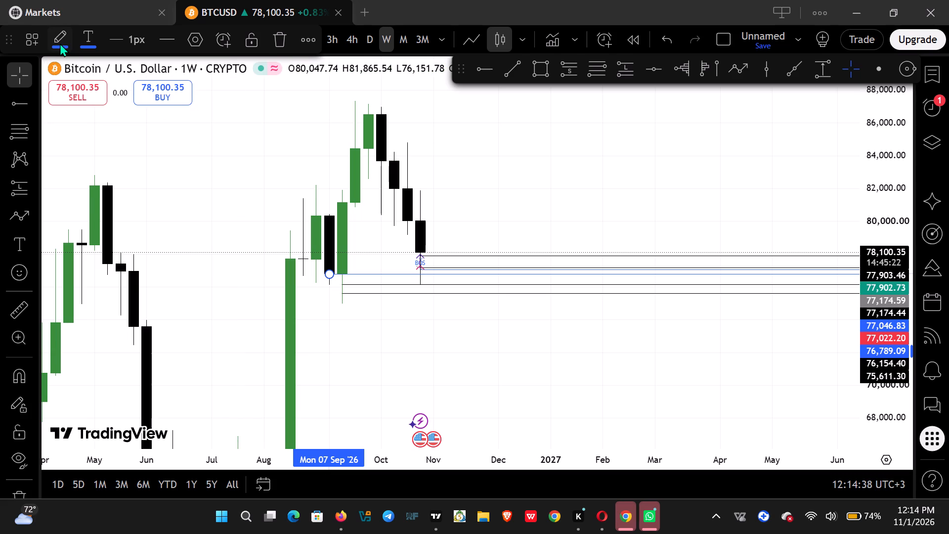
pyautogui.click(214, 88)
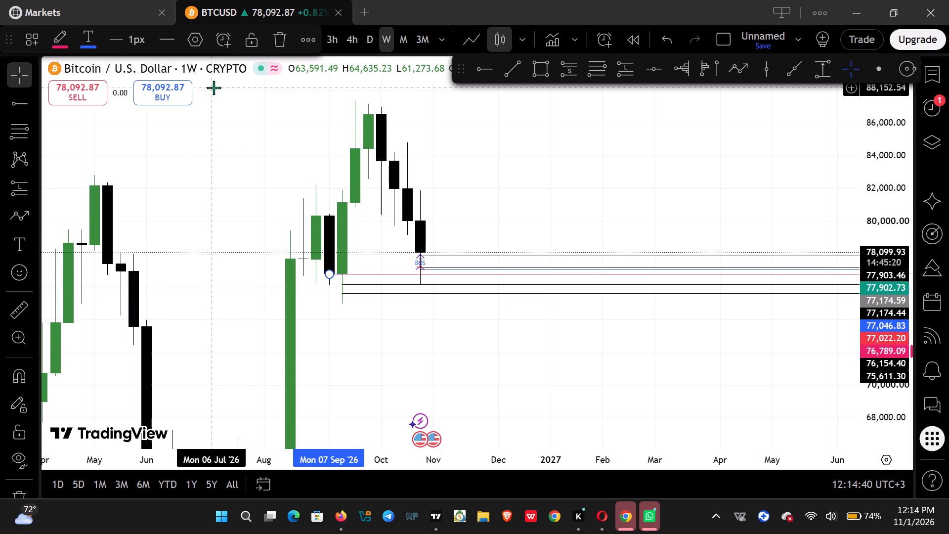
pyautogui.click(543, 230)
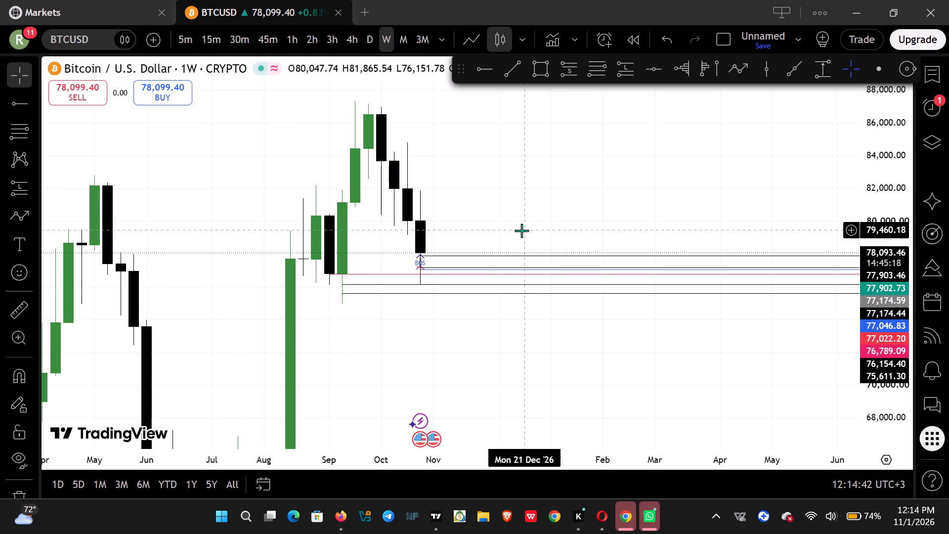
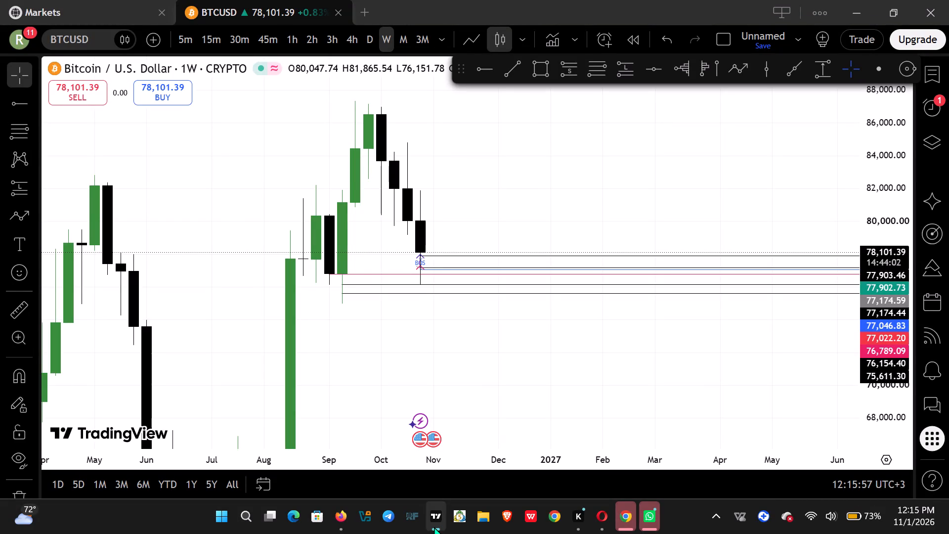
# Duplicate the pink 76,789 ray on the weekly chart and place the copy at about 80,094 from the 19 October 2026 candle.
pyautogui.click(371, 39)
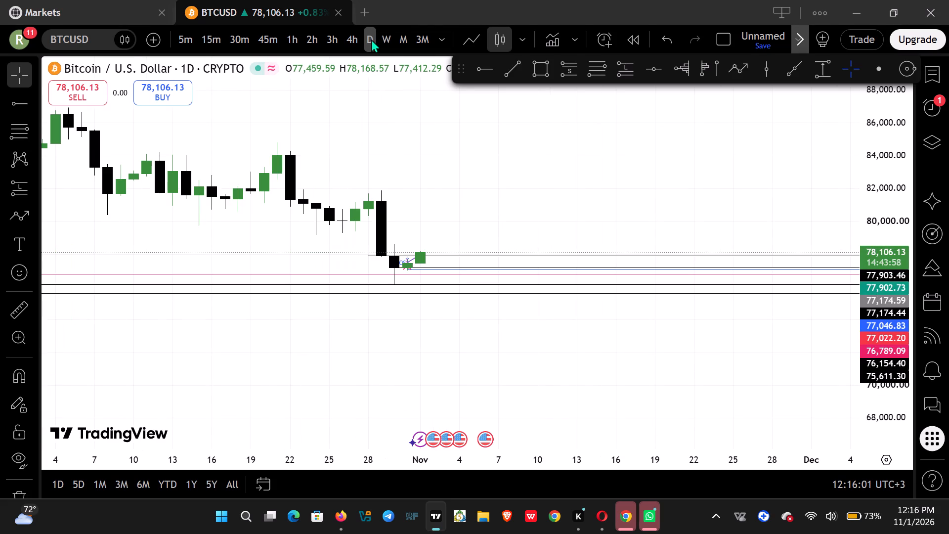
pyautogui.click(388, 44)
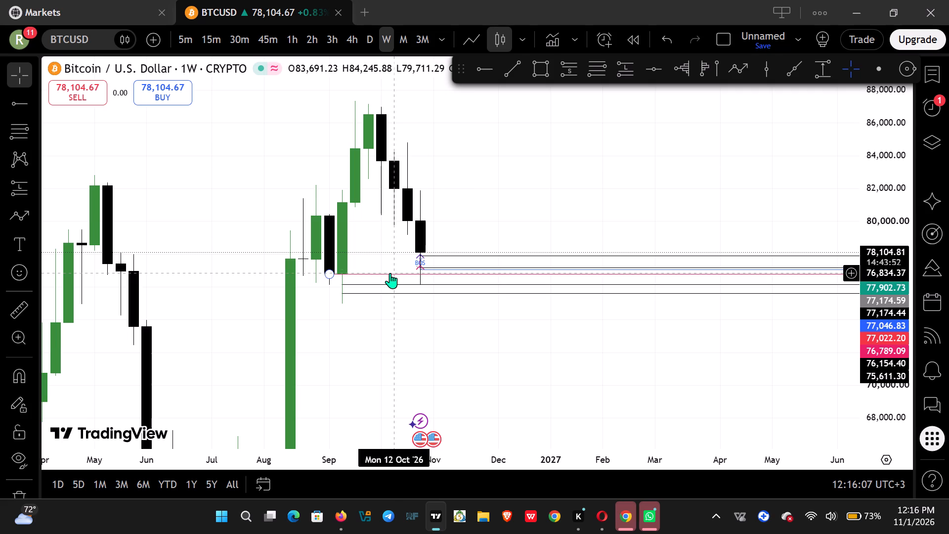
pyautogui.keyDown('ctrl'); pyautogui.moveTo(390, 273); pyautogui.dragTo(457, 213); pyautogui.keyUp('ctrl')
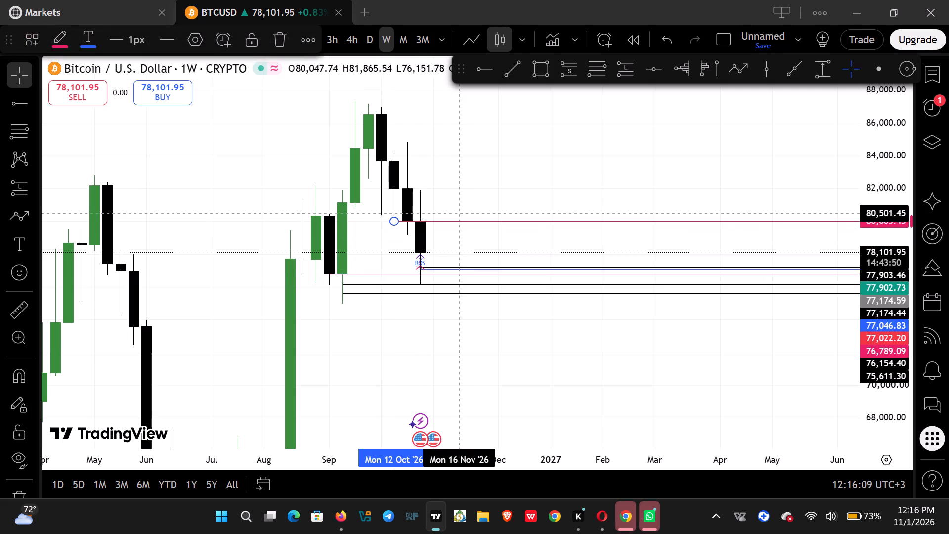
pyautogui.keyDown('ctrl'); pyautogui.moveTo(457, 213); pyautogui.dragTo(459, 213); pyautogui.keyUp('ctrl')
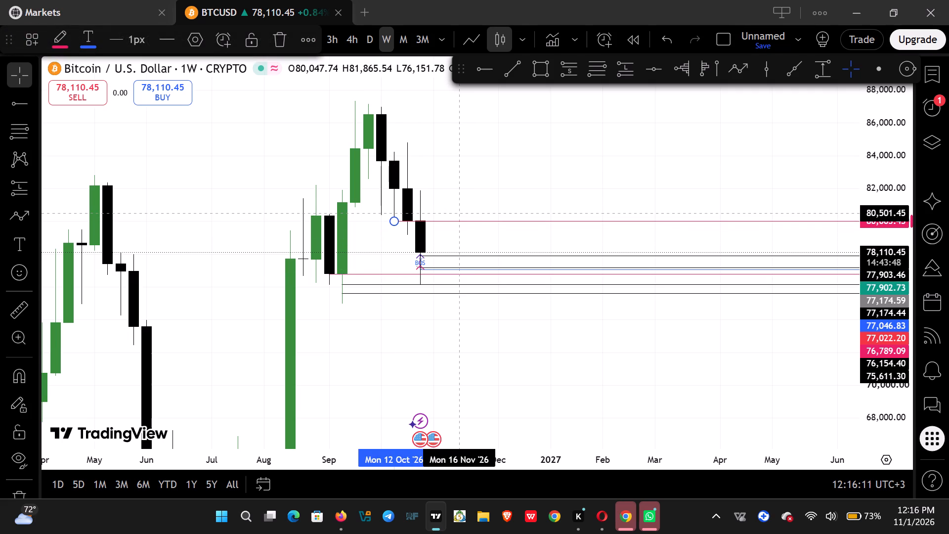
pyautogui.keyDown('ctrl'); pyautogui.moveTo(459, 213); pyautogui.dragTo(473, 212); pyautogui.keyUp('ctrl')
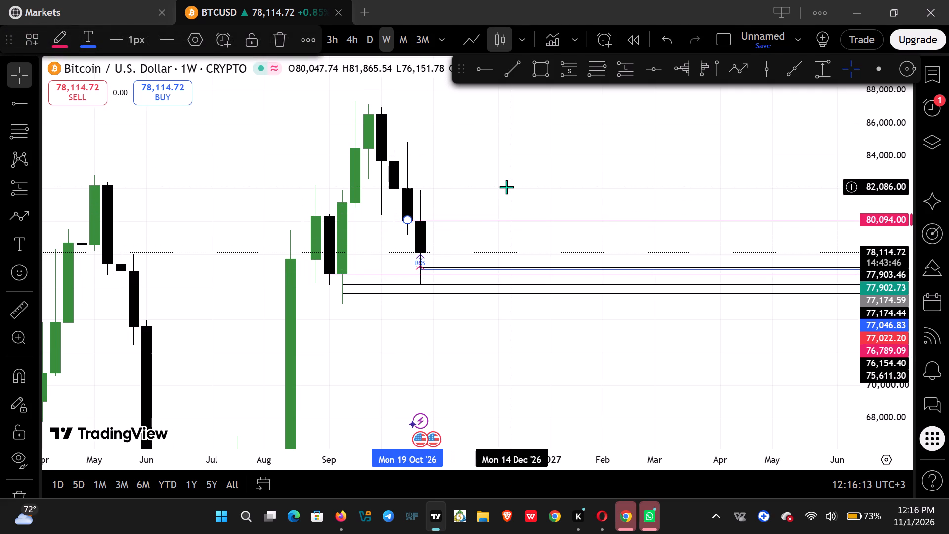
pyautogui.click(506, 187)
# Fine-tune the copied pink ray to about 80,049, aligned with the body low of the 19 October 2026 weekly candle.
pyautogui.moveTo(534, 190); pyautogui.dragTo(427, 236)
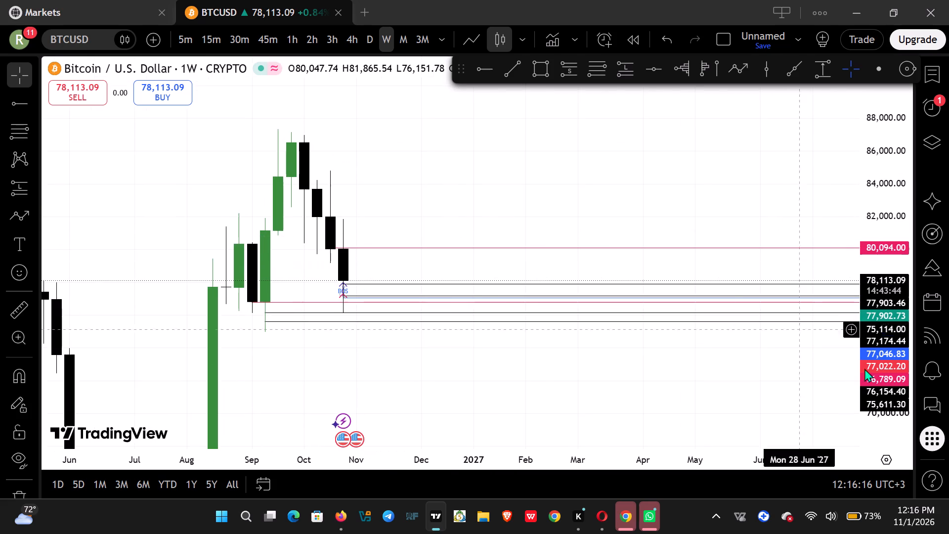
pyautogui.moveTo(884, 364); pyautogui.dragTo(815, 93)
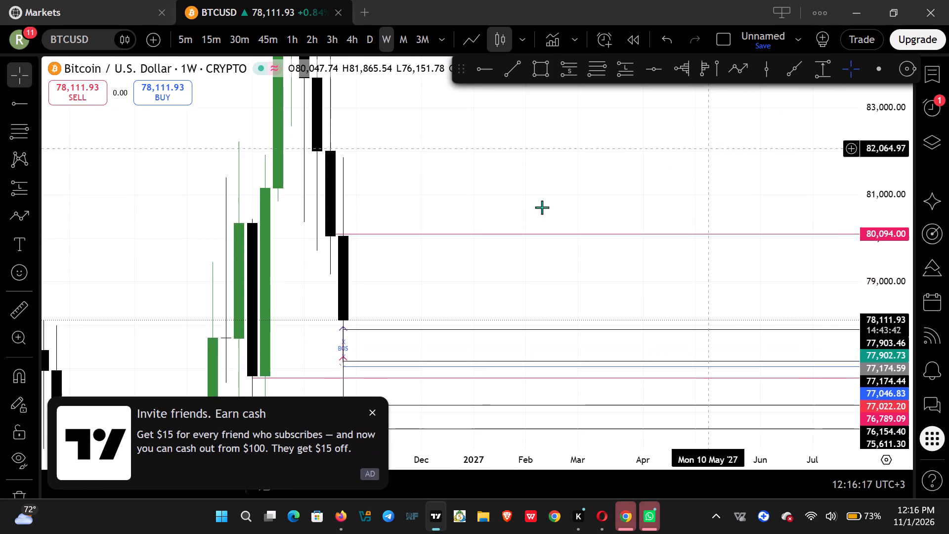
pyautogui.moveTo(425, 233); pyautogui.dragTo(404, 244)
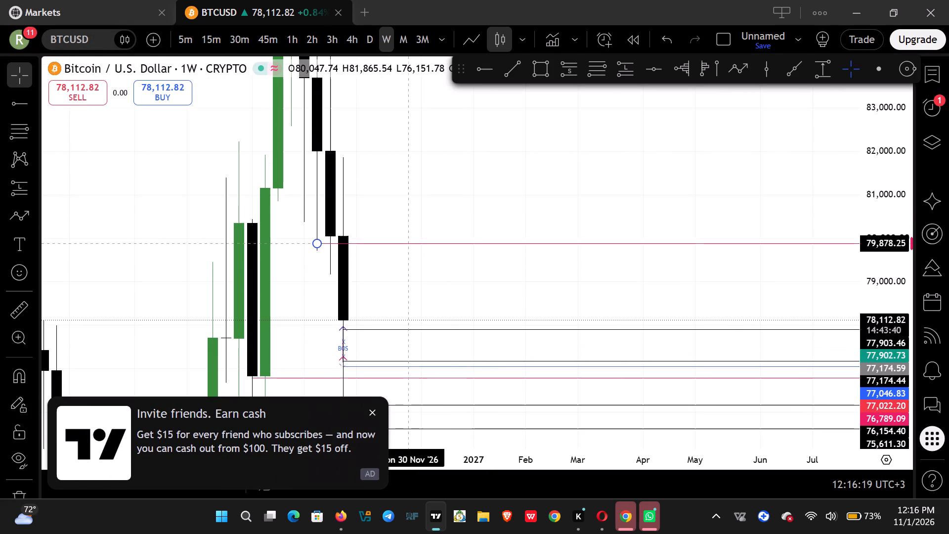
pyautogui.moveTo(404, 244); pyautogui.dragTo(404, 237)
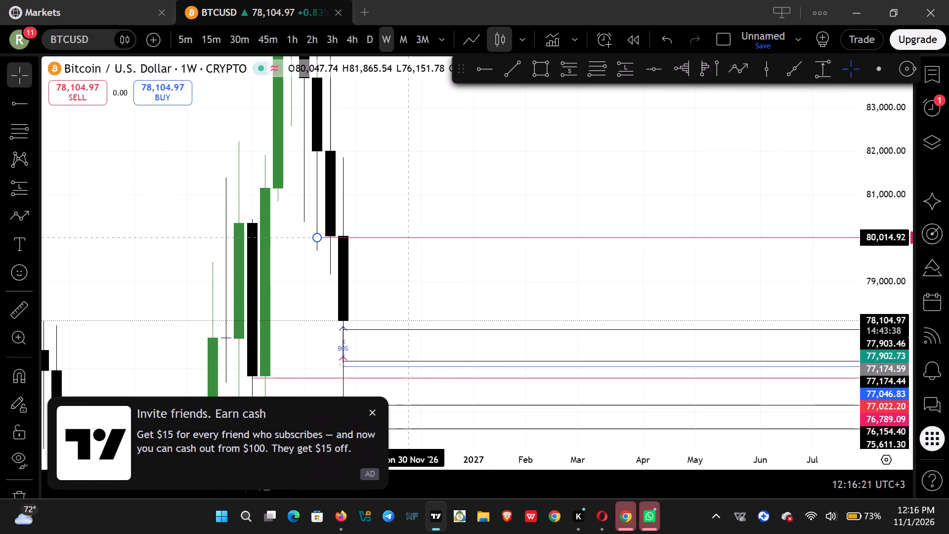
pyautogui.moveTo(404, 237); pyautogui.dragTo(408, 236)
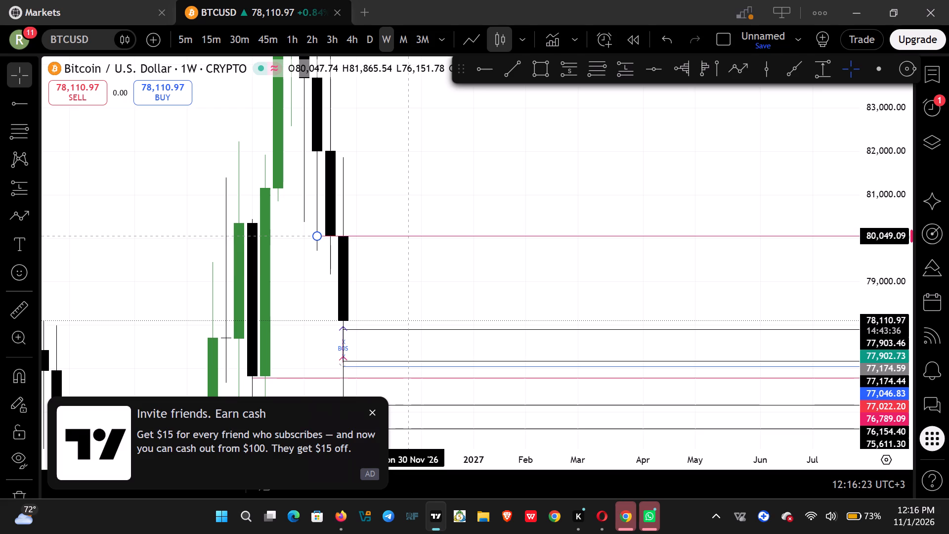
pyautogui.moveTo(408, 236); pyautogui.dragTo(415, 236)
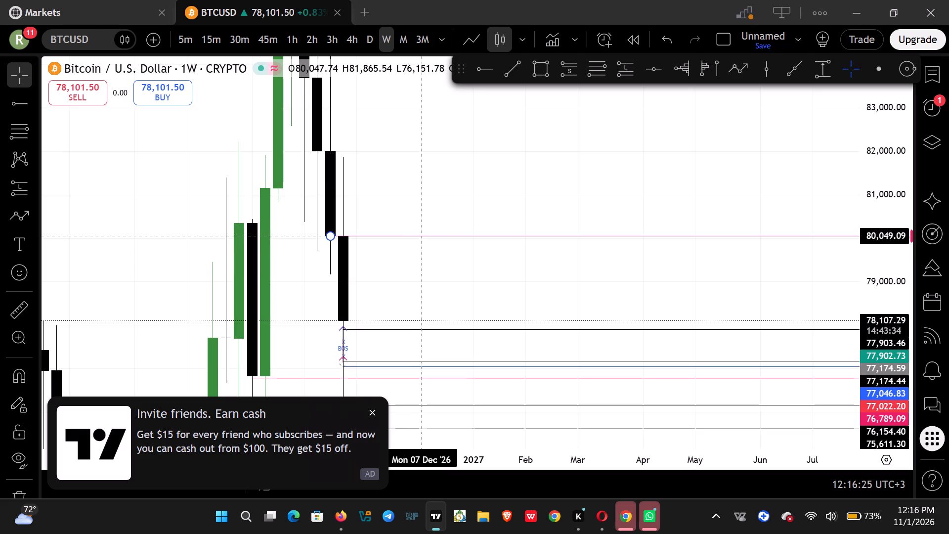
pyautogui.moveTo(415, 236); pyautogui.dragTo(416, 235)
pyautogui.click(425, 209)
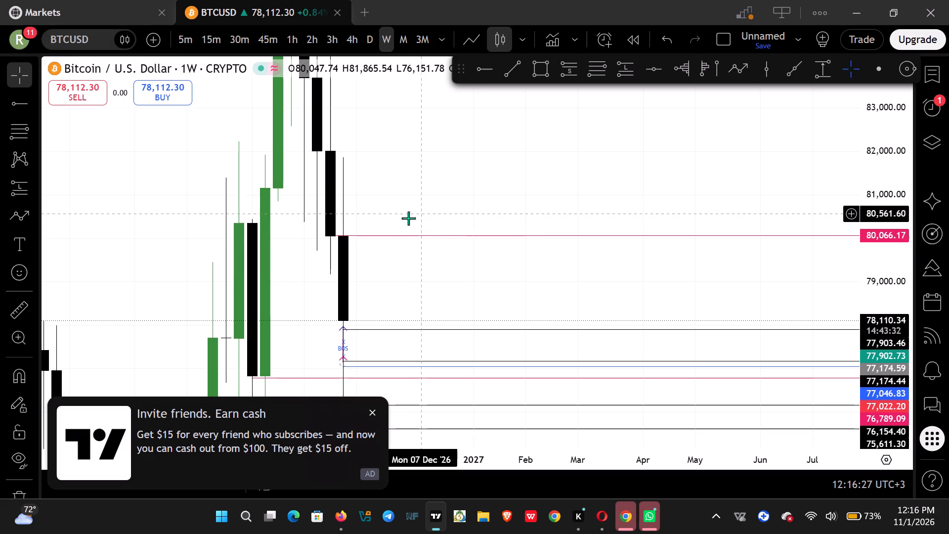
pyautogui.moveTo(397, 236); pyautogui.dragTo(390, 237)
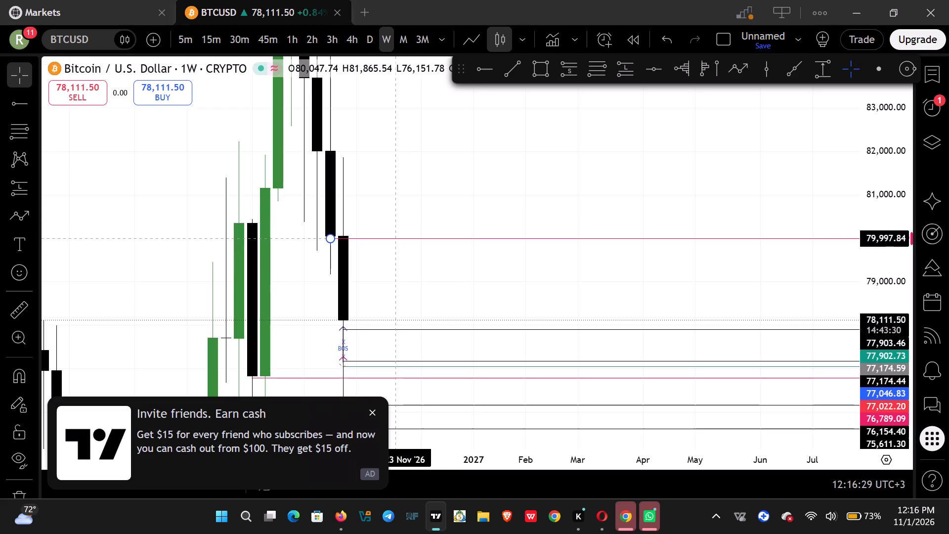
pyautogui.moveTo(390, 237); pyautogui.dragTo(384, 236)
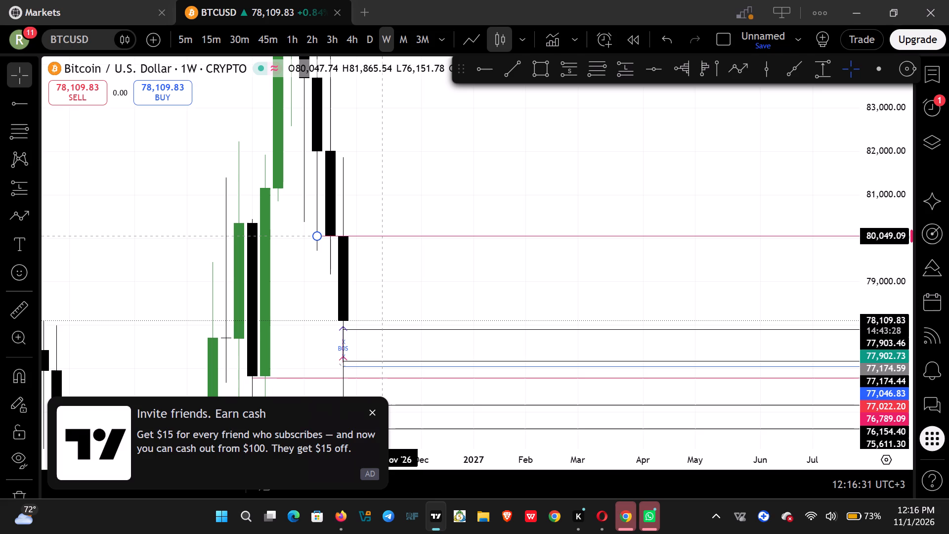
pyautogui.moveTo(384, 236); pyautogui.dragTo(390, 236)
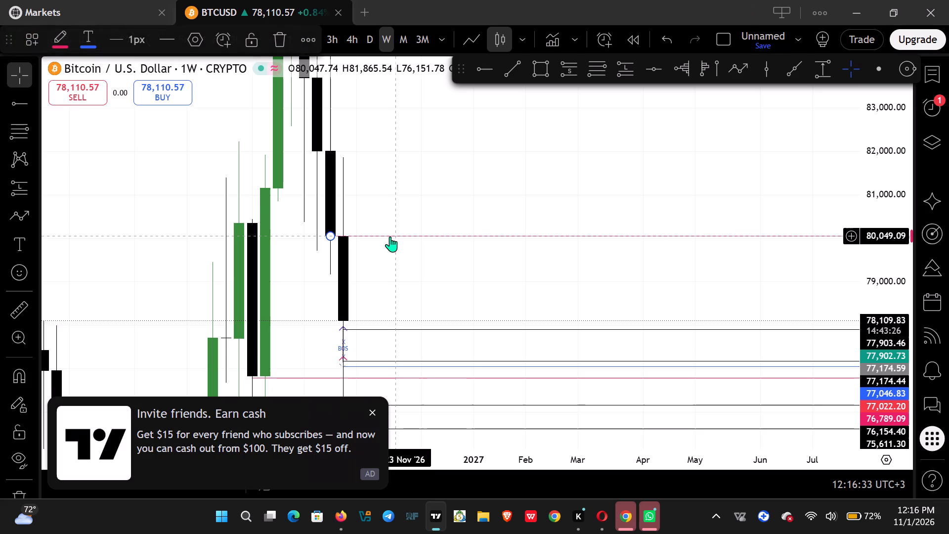
pyautogui.click(419, 203)
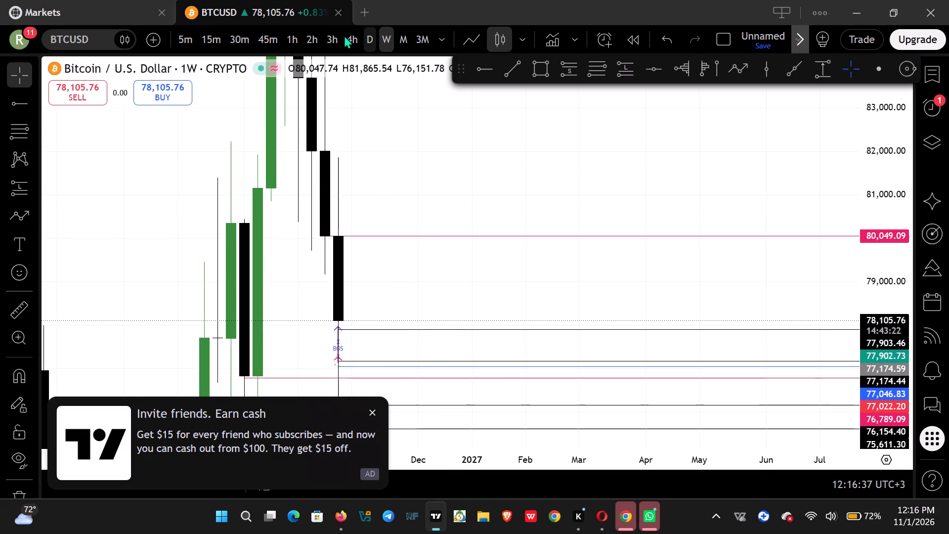
# Switch the BTCUSD chart to the daily timeframe and dismiss the referral advertisement.
pyautogui.click(371, 41)
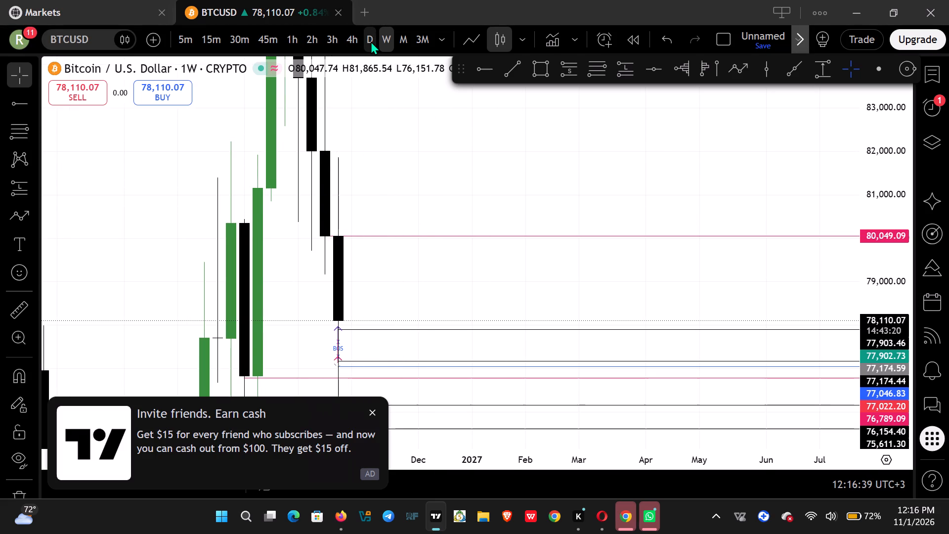
pyautogui.click(371, 409)
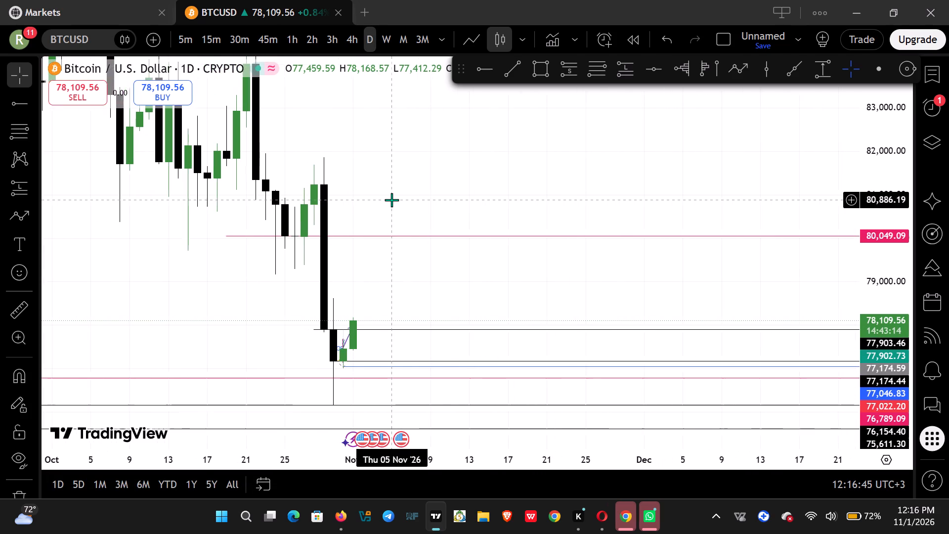
# View the daily BTCUSD price as a line chart and return to the candlestick display.
pyautogui.click(463, 45)
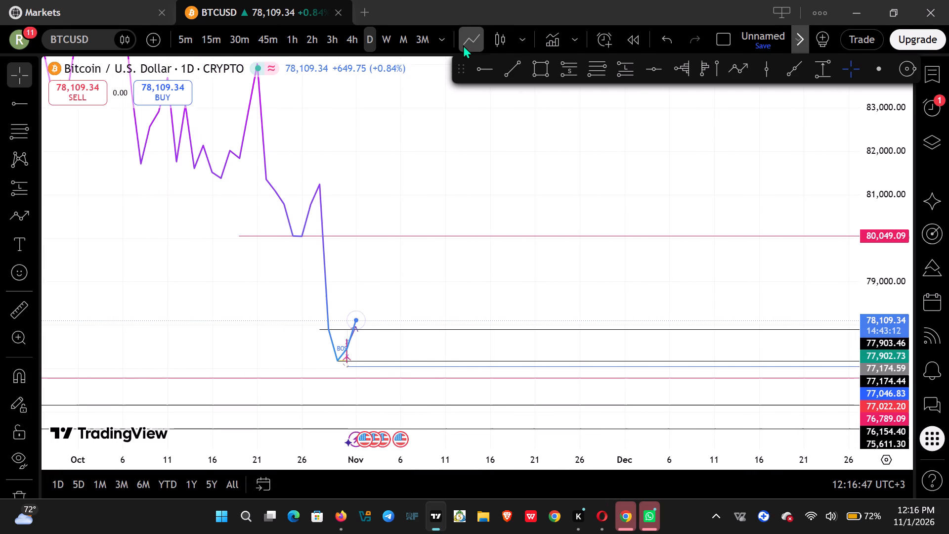
pyautogui.click(502, 32)
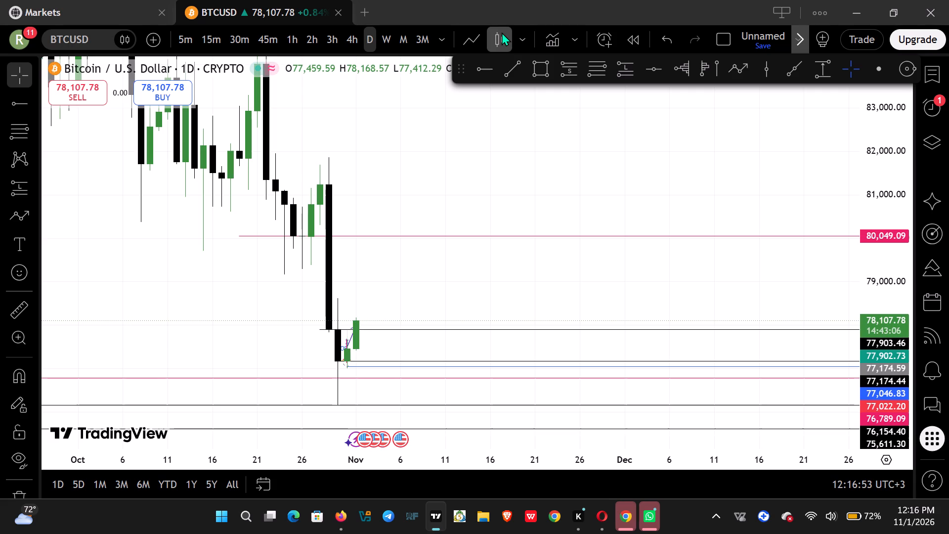
# Draw a horizontal ray at about 80,784 from the 26 October 2026 daily candle and colour it black.
pyautogui.click(488, 68)
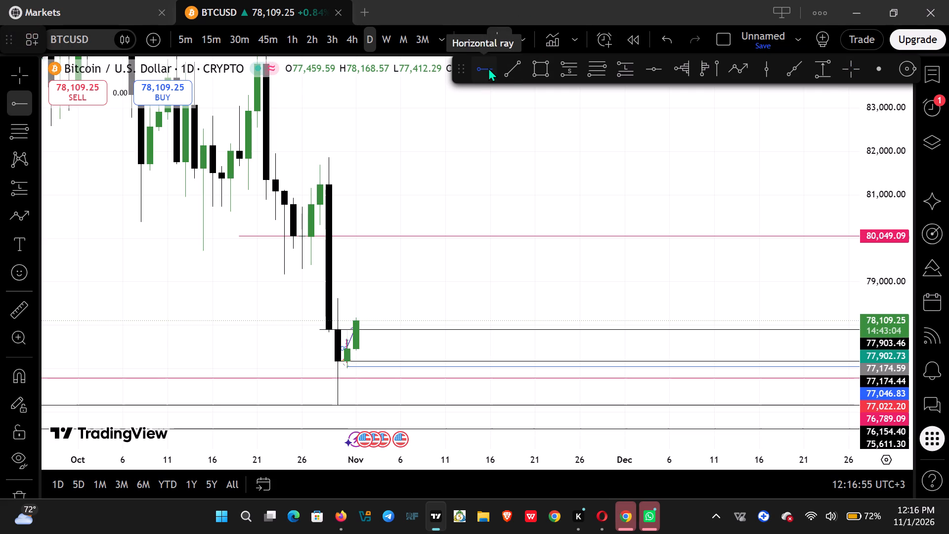
pyautogui.click(305, 204)
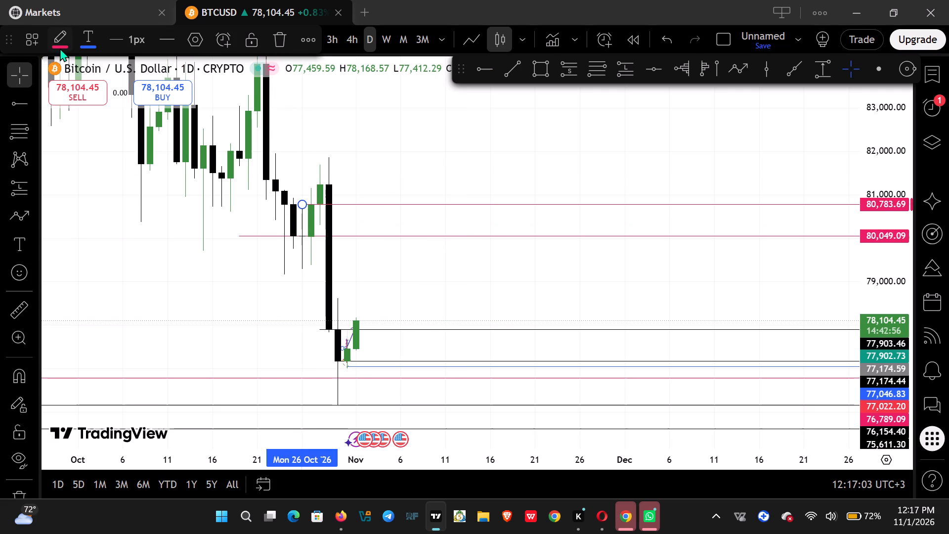
pyautogui.click(57, 43)
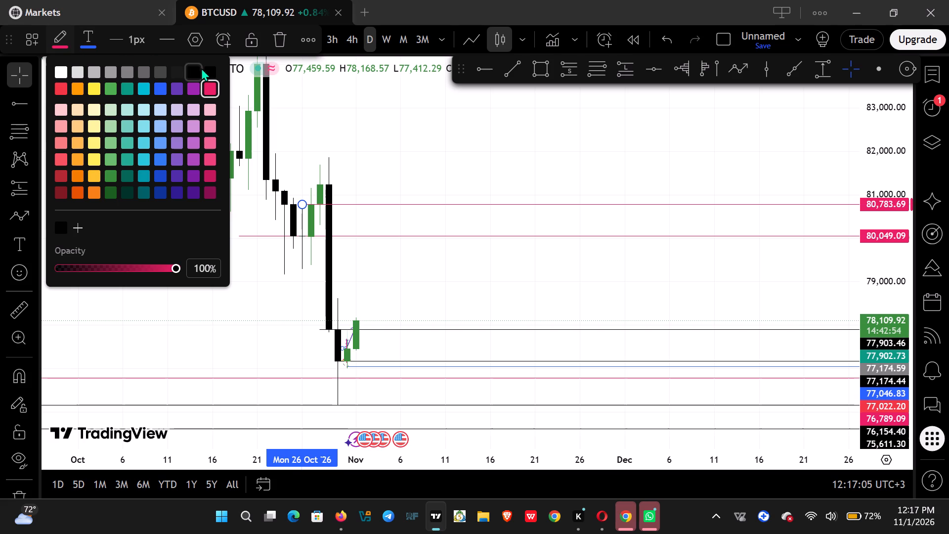
pyautogui.click(207, 70)
pyautogui.click(421, 160)
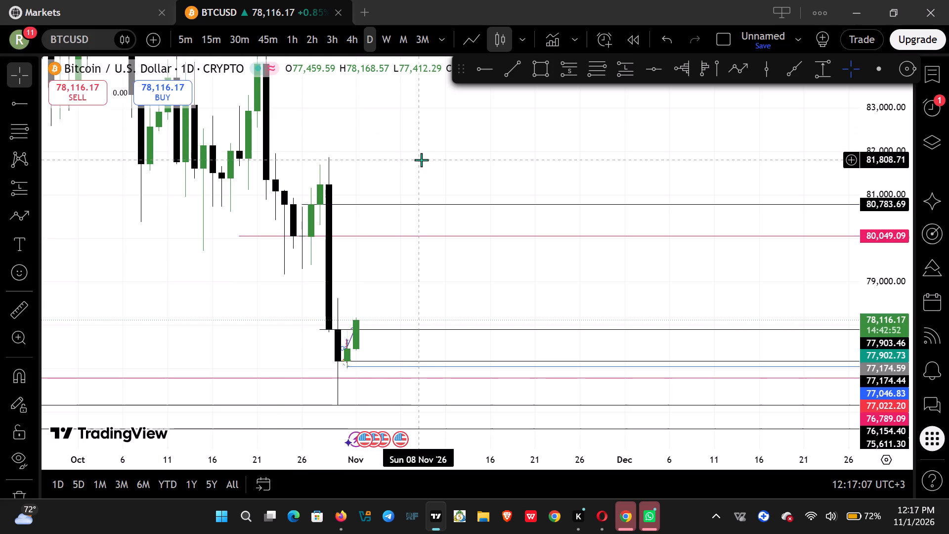
# Draw a black horizontal ray at about 81,245 from the body high of the 28 October 2026 daily candle.
pyautogui.click(482, 75)
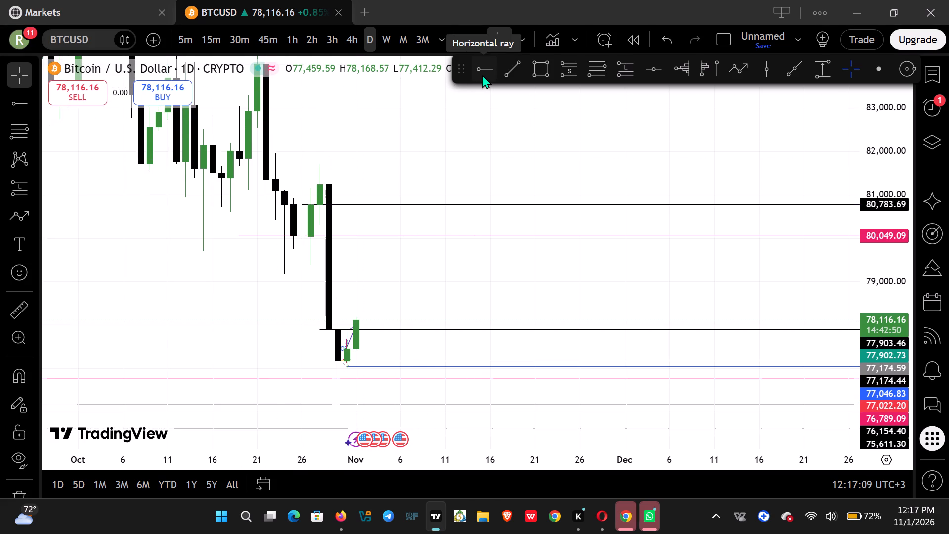
pyautogui.click(316, 184)
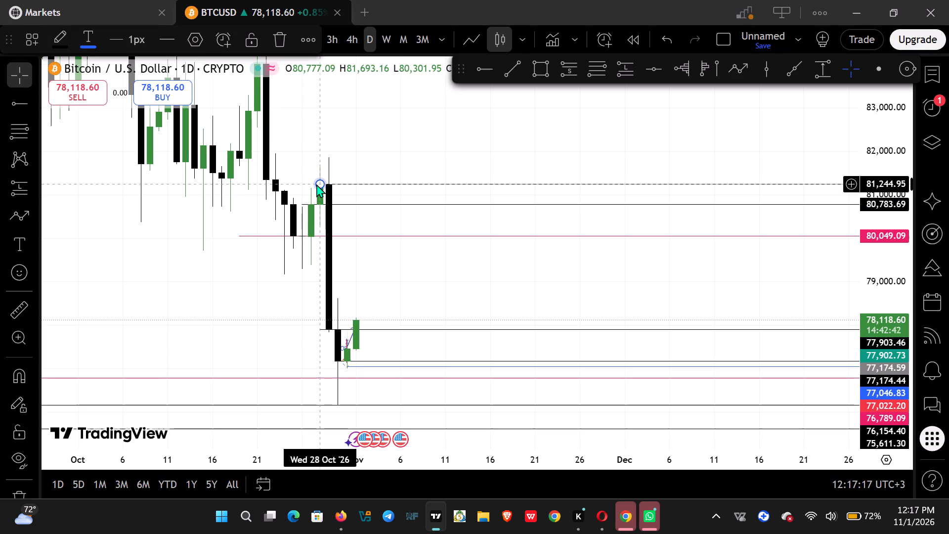
pyautogui.click(372, 167)
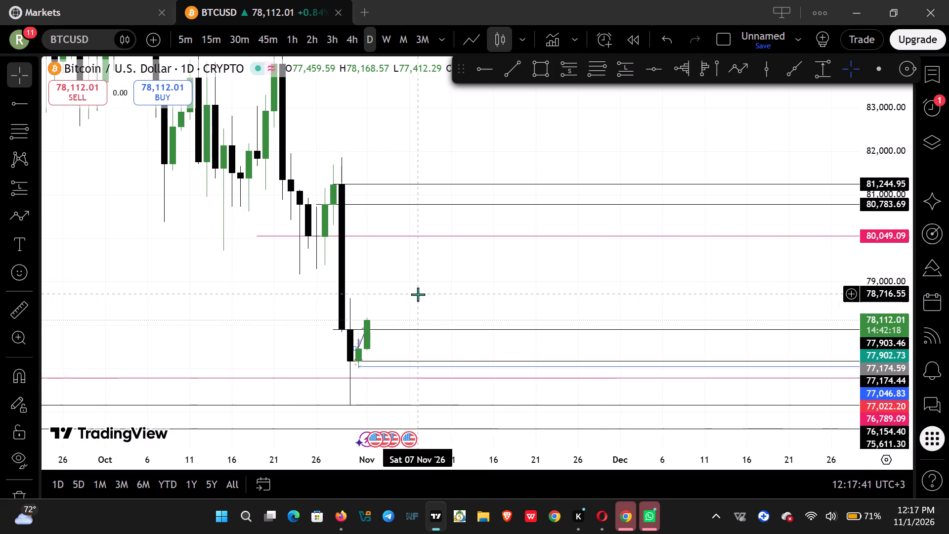
# Switch the BTCUSD chart to the 4-hour timeframe.
pyautogui.click(351, 36)
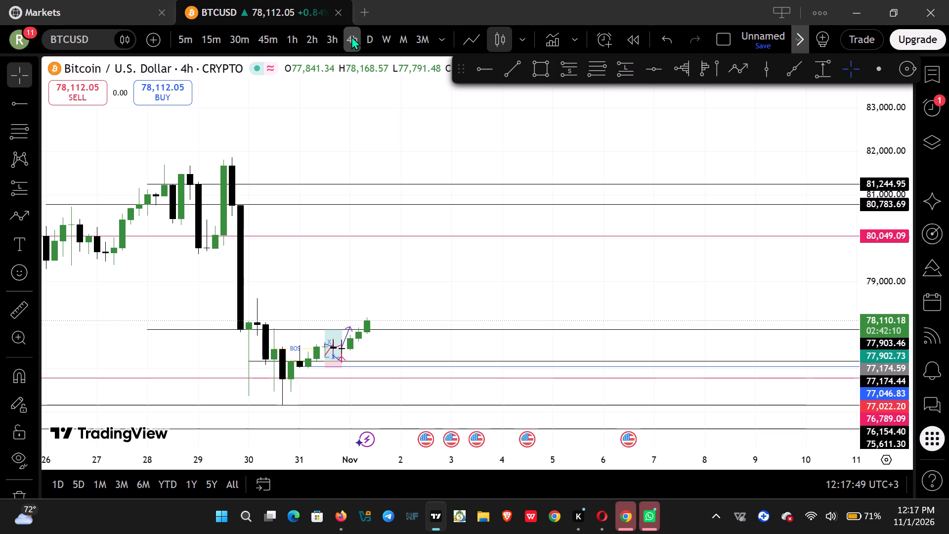
# Delete the purple and pink arrow path drawings around the 31 October 2026 candles.
pyautogui.moveTo(422, 275); pyautogui.dragTo(472, 235)
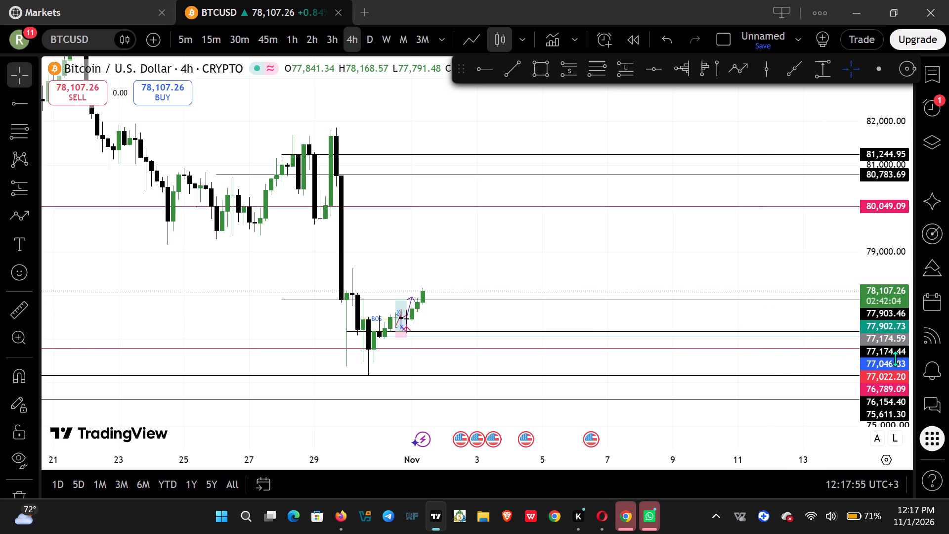
pyautogui.moveTo(899, 362); pyautogui.dragTo(820, 199)
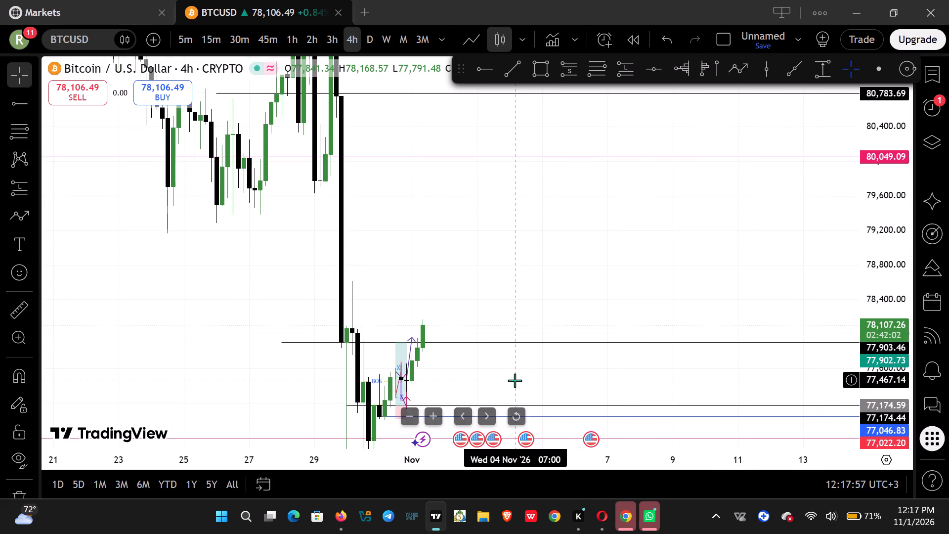
pyautogui.moveTo(515, 380); pyautogui.dragTo(581, 151)
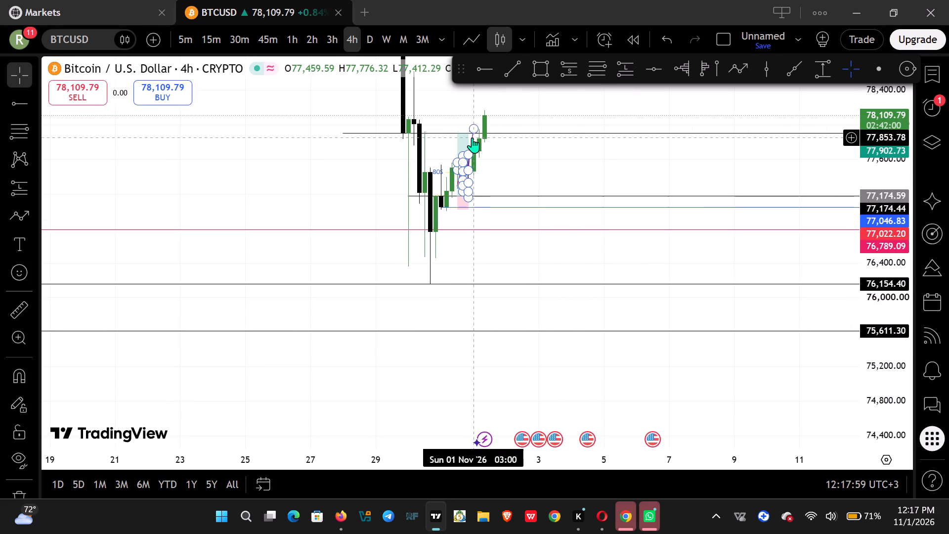
pyautogui.click(472, 137)
pyautogui.click(225, 34)
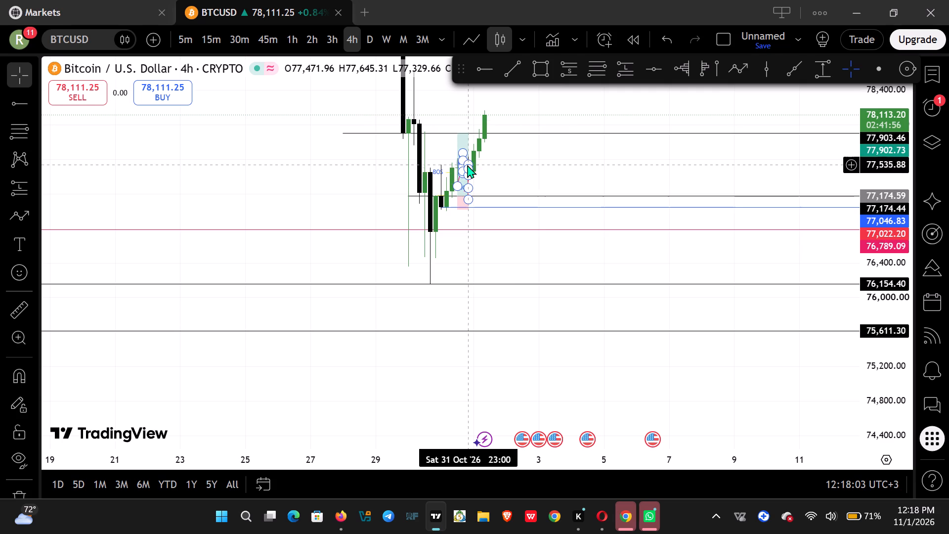
pyautogui.click(467, 163)
pyautogui.click(222, 37)
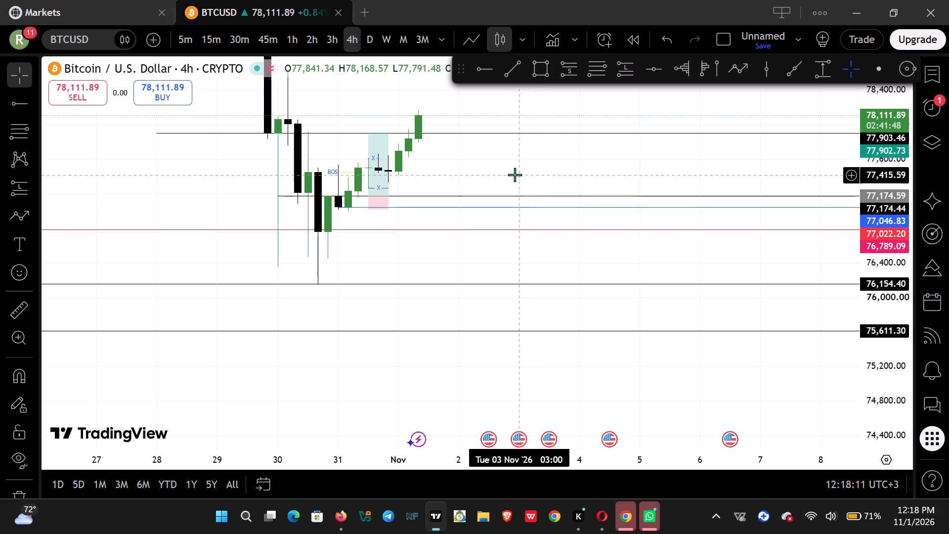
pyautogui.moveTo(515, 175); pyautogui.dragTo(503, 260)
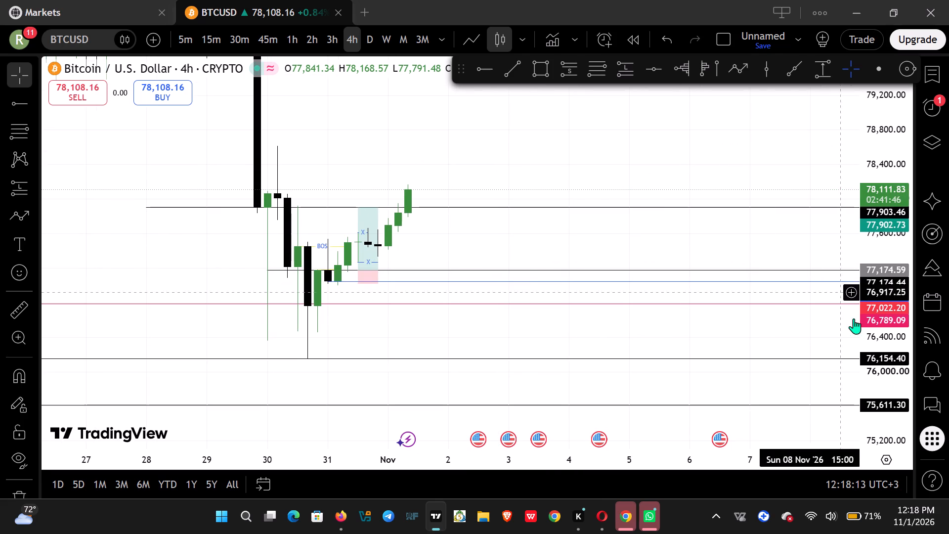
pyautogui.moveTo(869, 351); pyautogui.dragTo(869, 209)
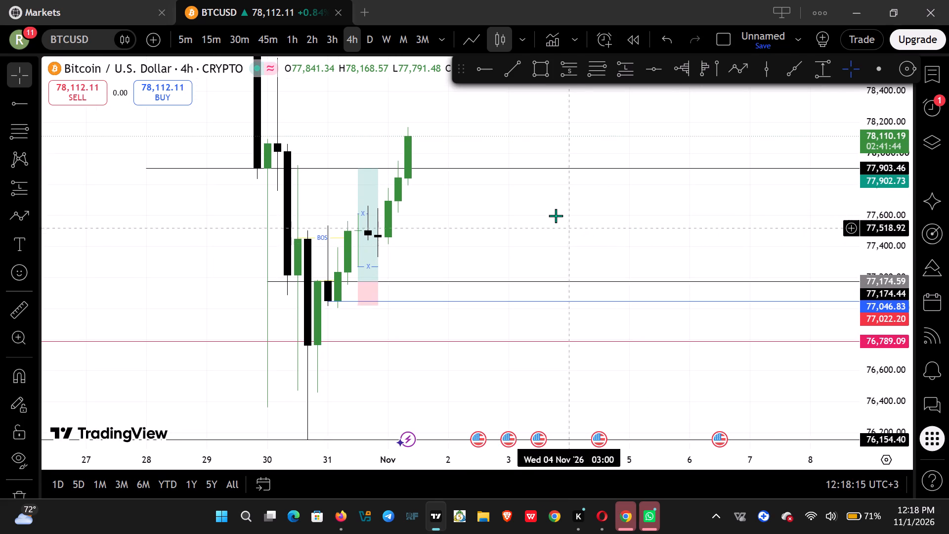
# Draw a horizontal ray at about 78,064 from the 29 October 23:00 four-hour candle and colour it purple.
pyautogui.moveTo(555, 211); pyautogui.dragTo(524, 304)
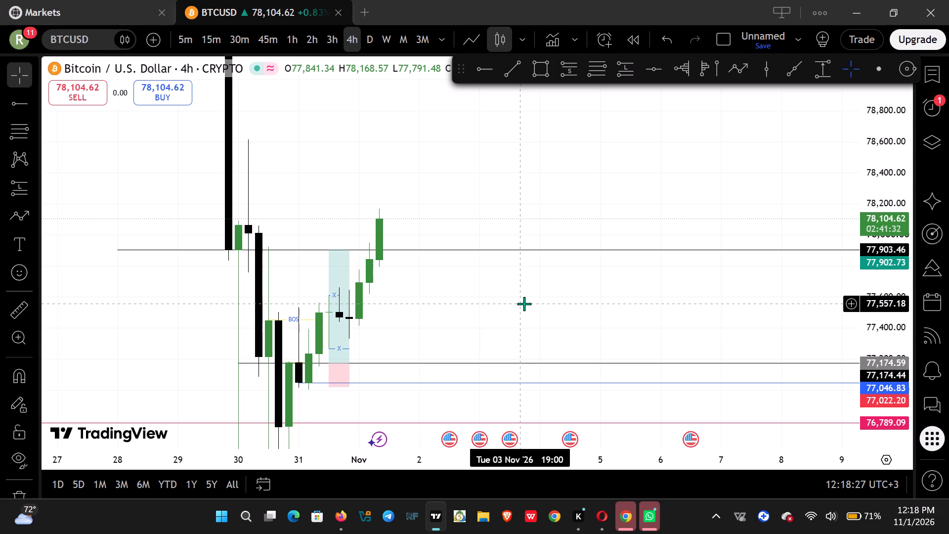
pyautogui.click(488, 66)
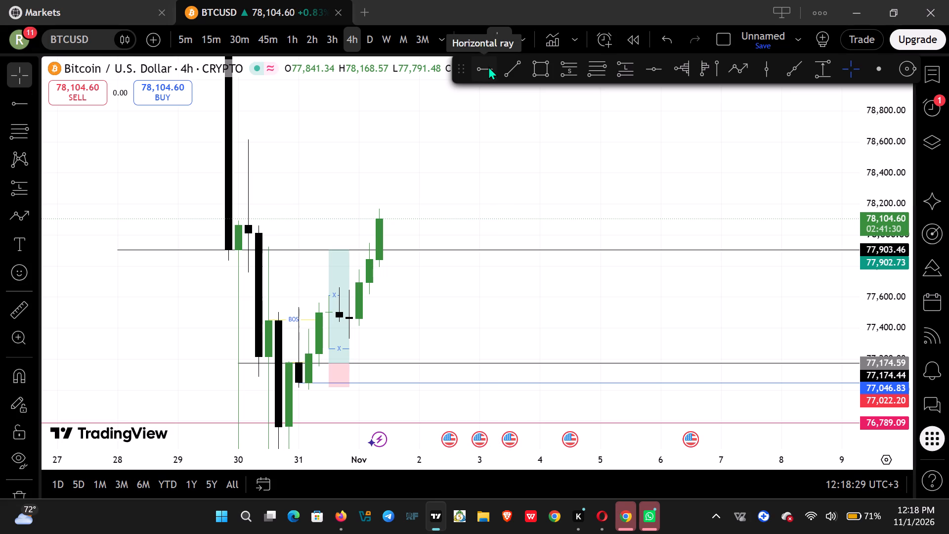
pyautogui.click(232, 225)
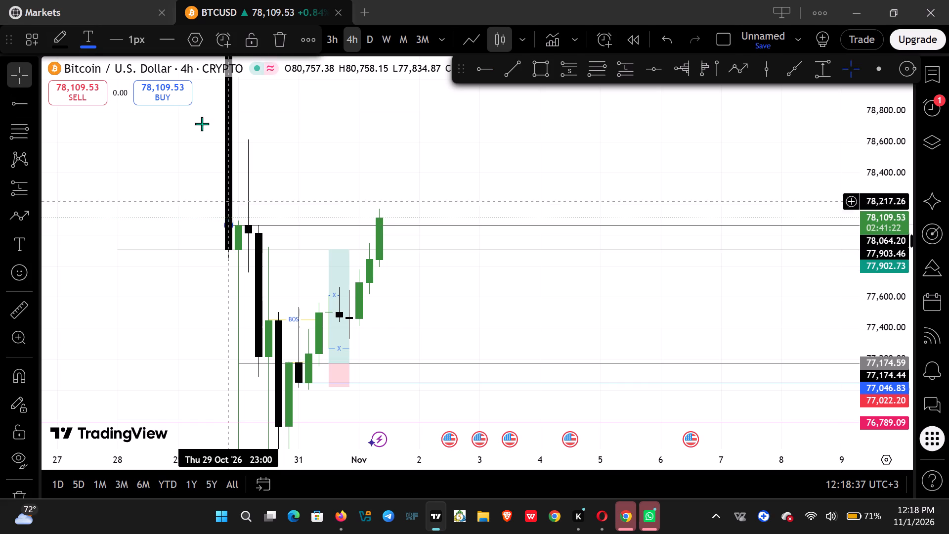
pyautogui.click(58, 47)
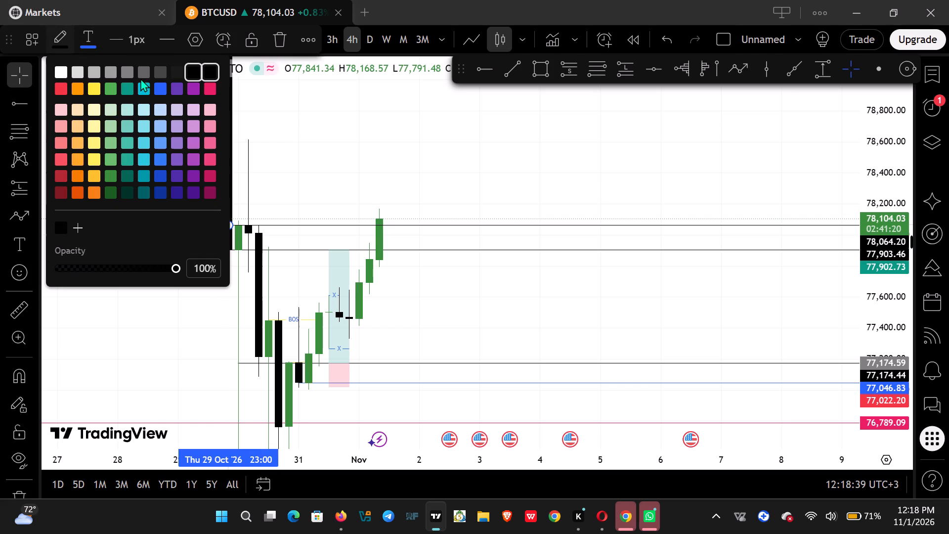
pyautogui.click(196, 91)
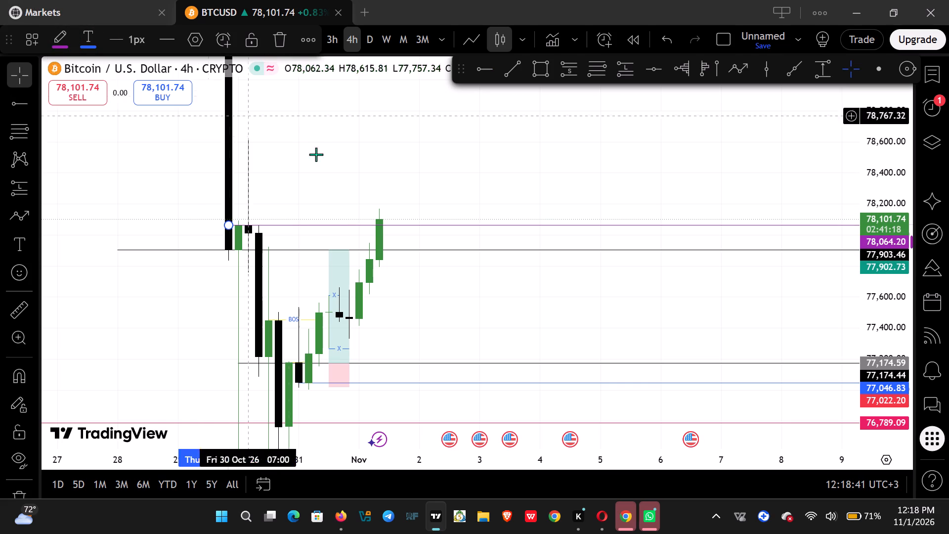
pyautogui.click(356, 185)
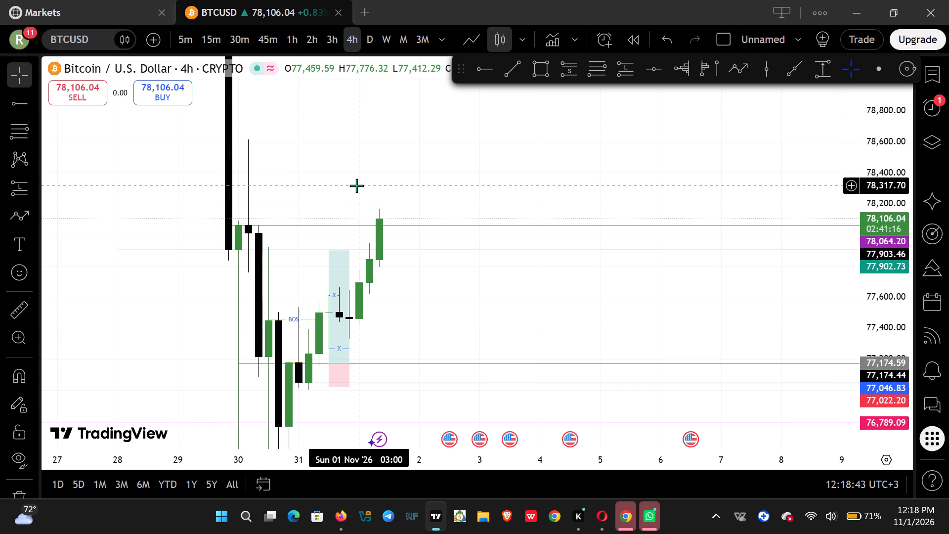
# Duplicate the purple ray and place the copy at about 78,012, at the body low of the 30 October 07:00 candle.
pyautogui.keyDown('ctrl'); pyautogui.moveTo(337, 225); pyautogui.dragTo(337, 227); pyautogui.keyUp('ctrl')
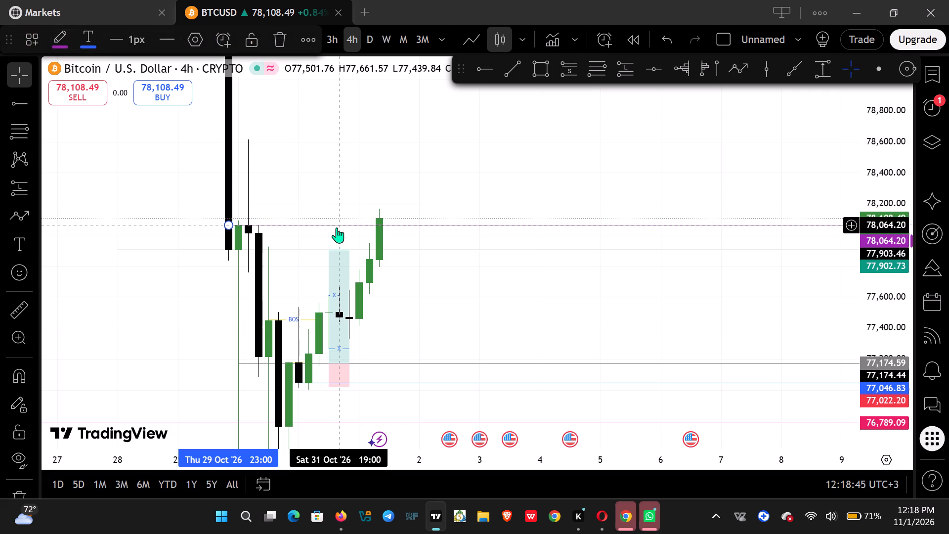
pyautogui.keyDown('ctrl'); pyautogui.moveTo(337, 227); pyautogui.dragTo(349, 239); pyautogui.keyUp('ctrl')
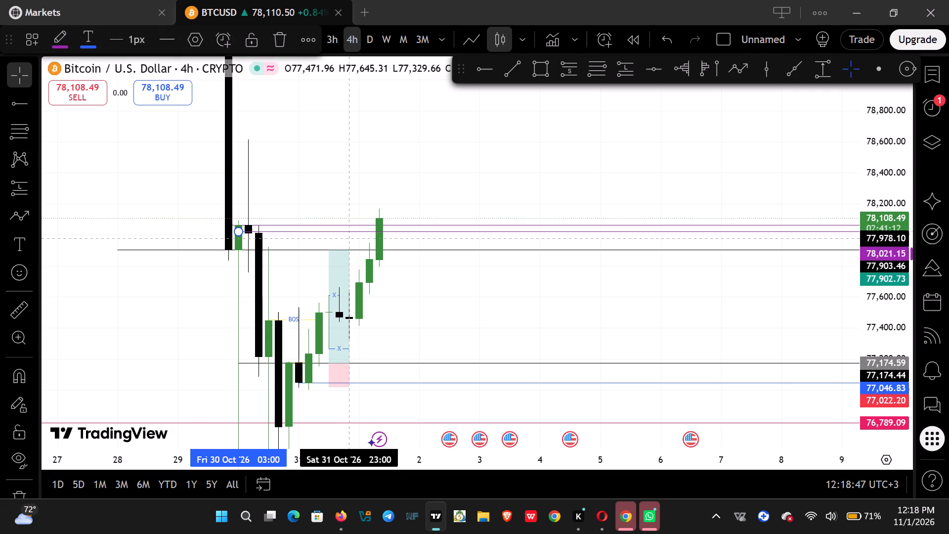
pyautogui.keyDown('ctrl'); pyautogui.moveTo(349, 239); pyautogui.dragTo(349, 241); pyautogui.keyUp('ctrl')
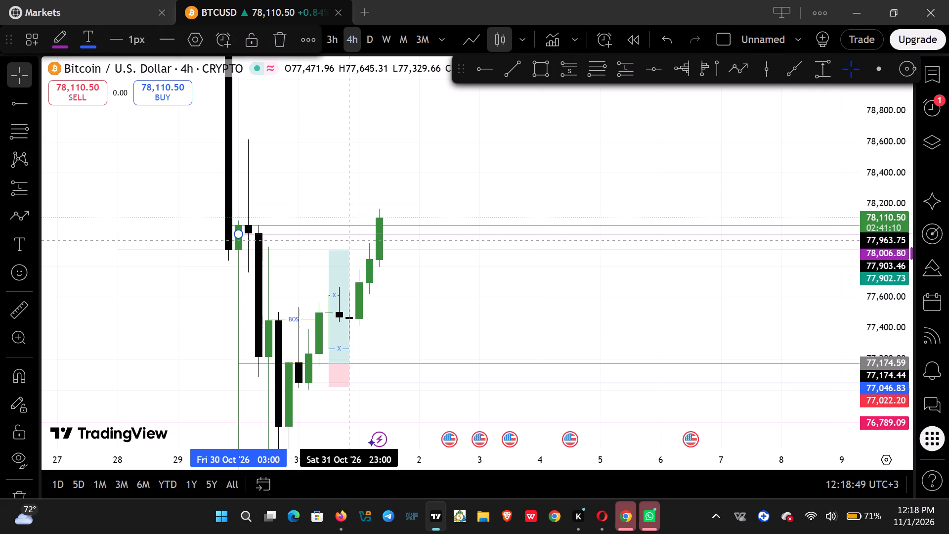
pyautogui.keyDown('ctrl'); pyautogui.moveTo(349, 241); pyautogui.dragTo(350, 240); pyautogui.keyUp('ctrl')
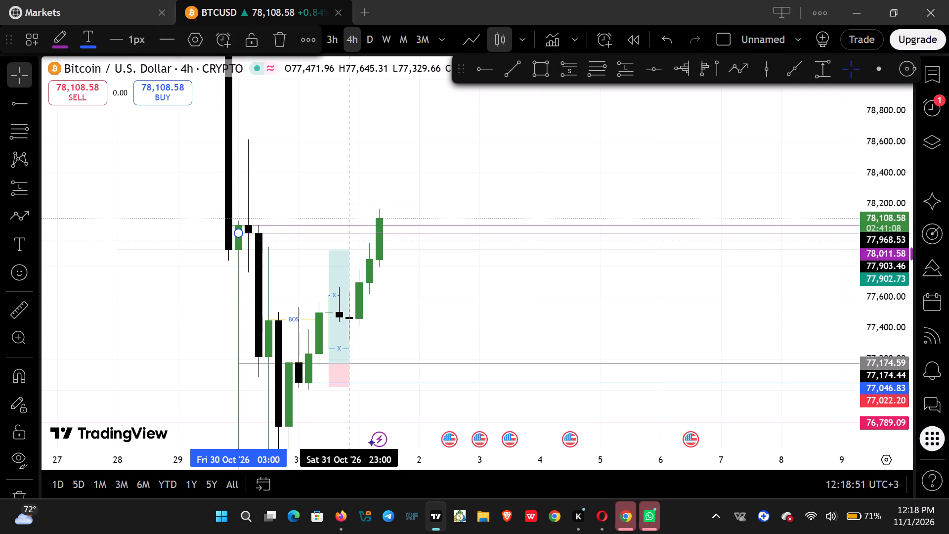
pyautogui.keyDown('ctrl'); pyautogui.moveTo(350, 240); pyautogui.dragTo(355, 240); pyautogui.keyUp('ctrl')
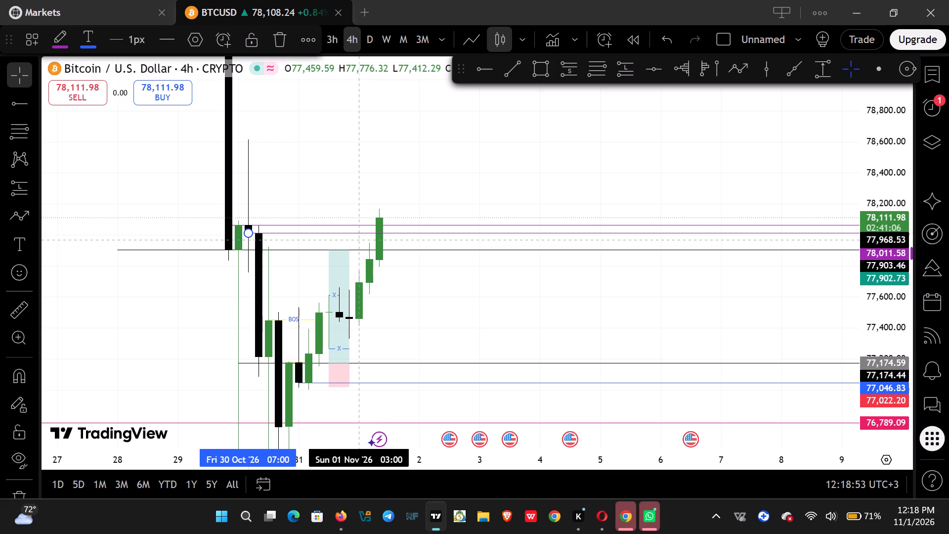
pyautogui.keyDown('ctrl'); pyautogui.moveTo(355, 240); pyautogui.dragTo(356, 240); pyautogui.keyUp('ctrl')
pyautogui.click(402, 176)
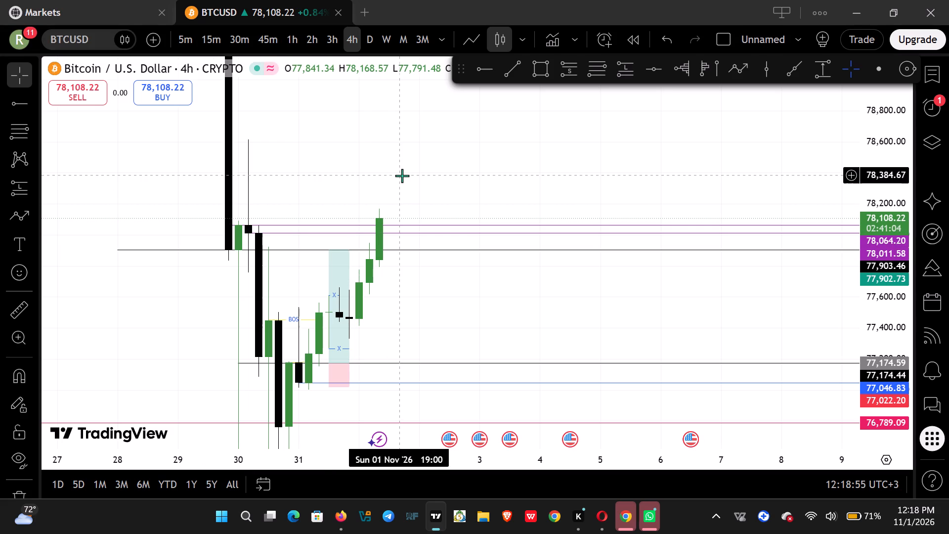
# Draw a horizontal trend line at about 78,608 from the wick high of the 30 October 07:00 candle to 3 November 07:00.
pyautogui.moveTo(897, 323); pyautogui.dragTo(840, 113)
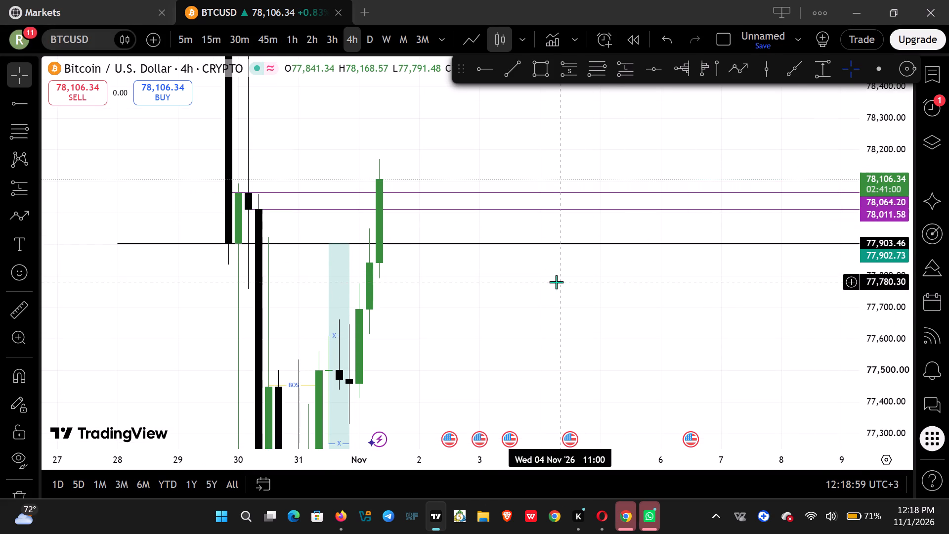
pyautogui.moveTo(556, 282); pyautogui.dragTo(532, 320)
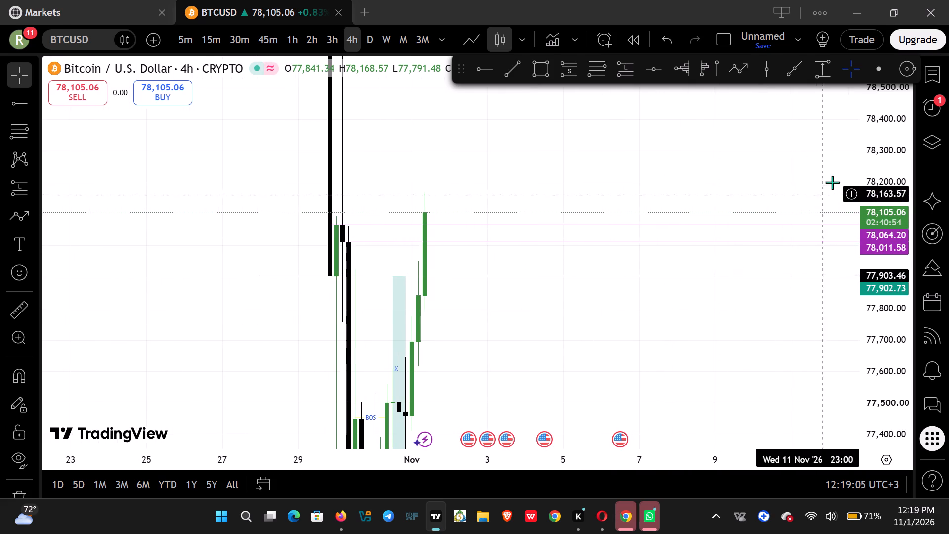
pyautogui.moveTo(887, 164); pyautogui.dragTo(875, 344)
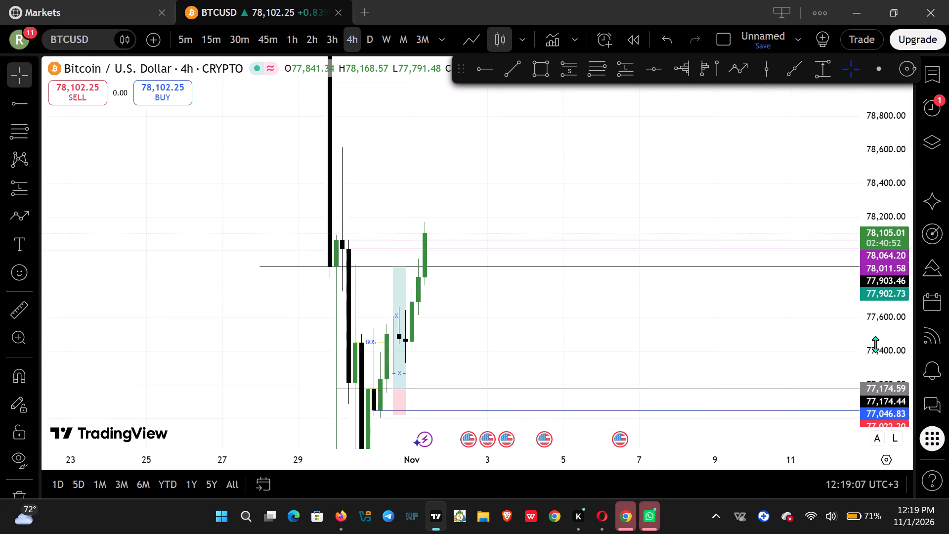
pyautogui.moveTo(875, 344); pyautogui.dragTo(869, 364)
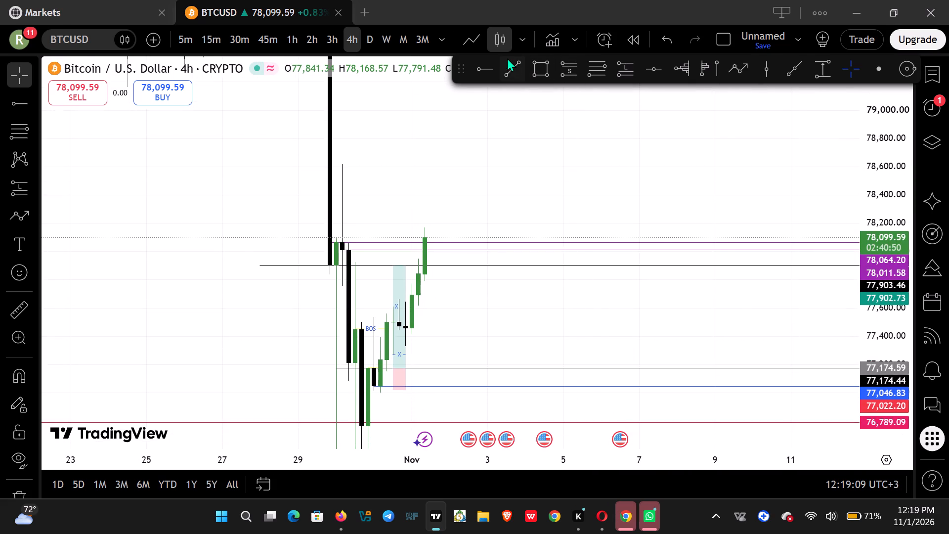
pyautogui.click(515, 74)
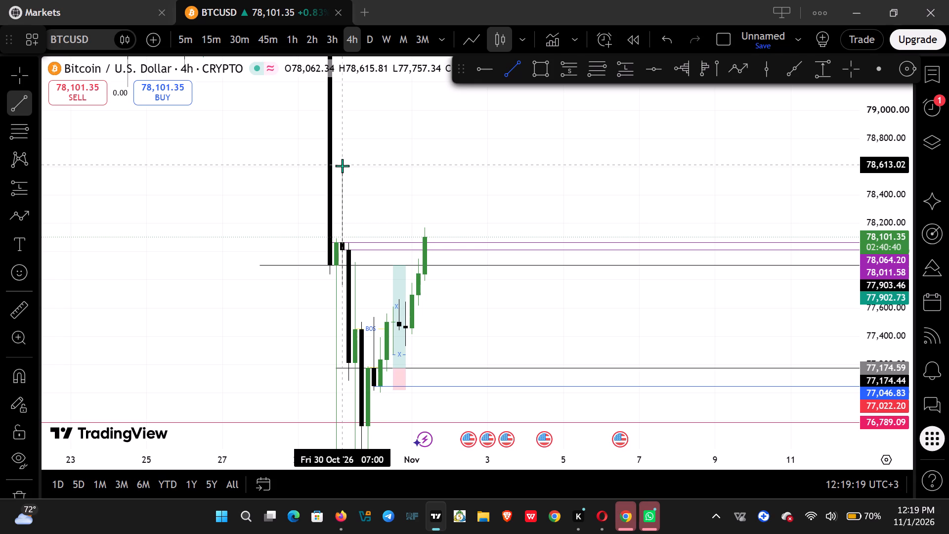
pyautogui.moveTo(342, 166); pyautogui.dragTo(451, 166)
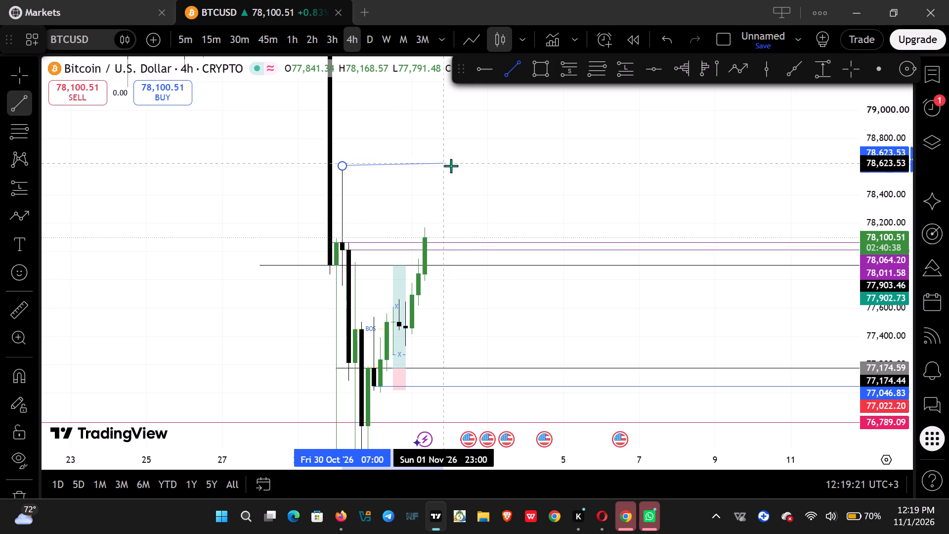
pyautogui.moveTo(451, 166); pyautogui.dragTo(497, 166)
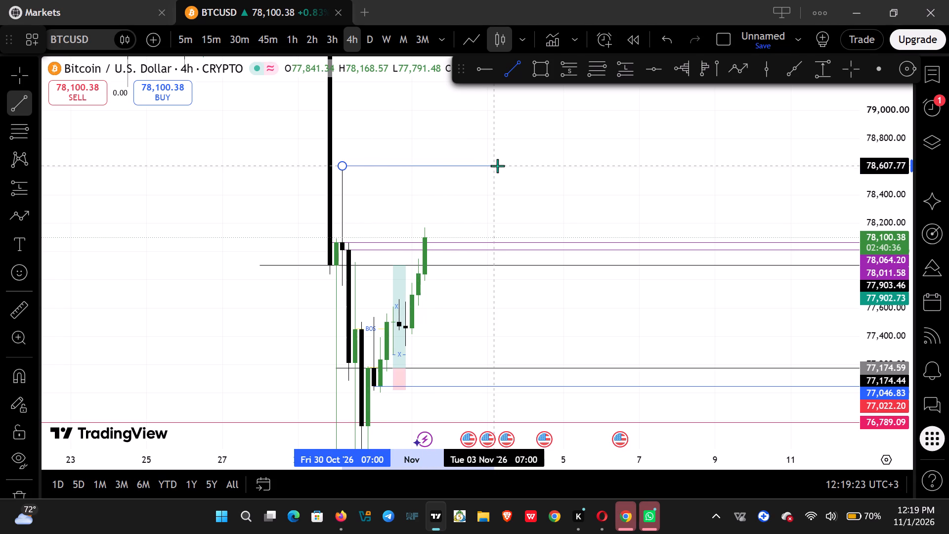
pyautogui.moveTo(497, 166); pyautogui.dragTo(496, 164)
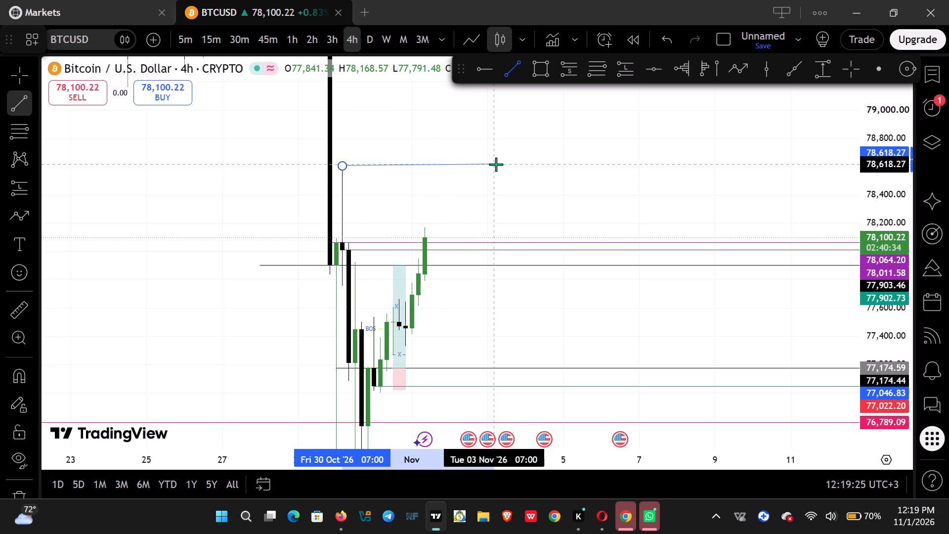
pyautogui.moveTo(496, 164); pyautogui.dragTo(495, 167)
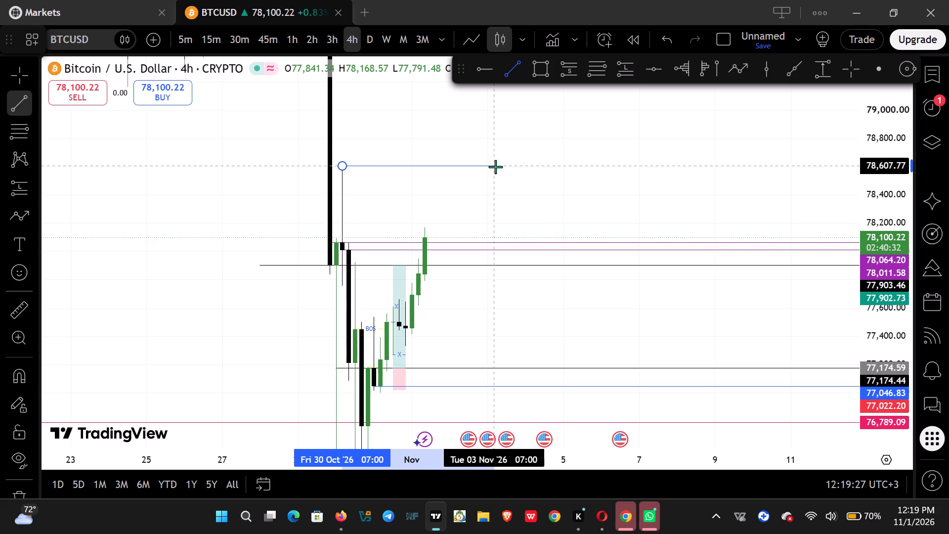
pyautogui.moveTo(495, 167); pyautogui.dragTo(494, 164)
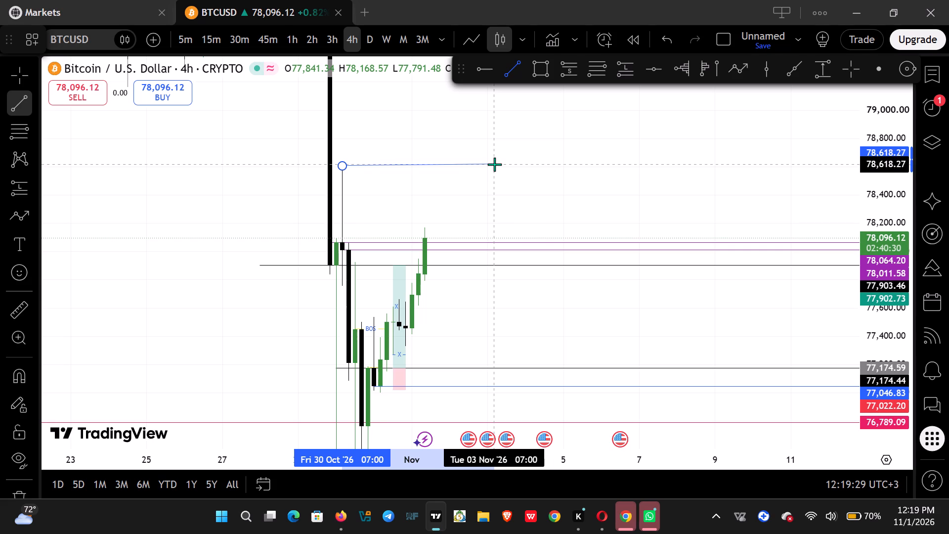
pyautogui.moveTo(494, 164); pyautogui.dragTo(494, 165)
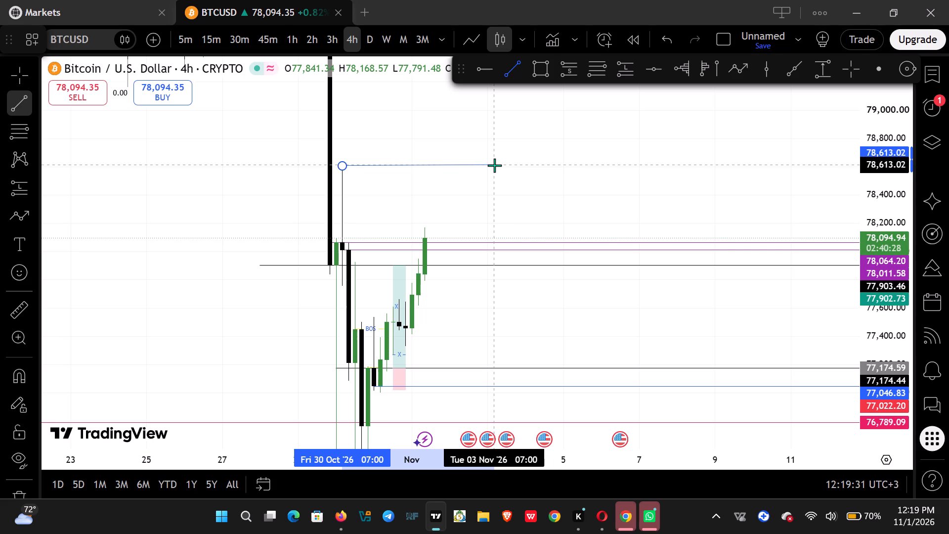
pyautogui.click(493, 166)
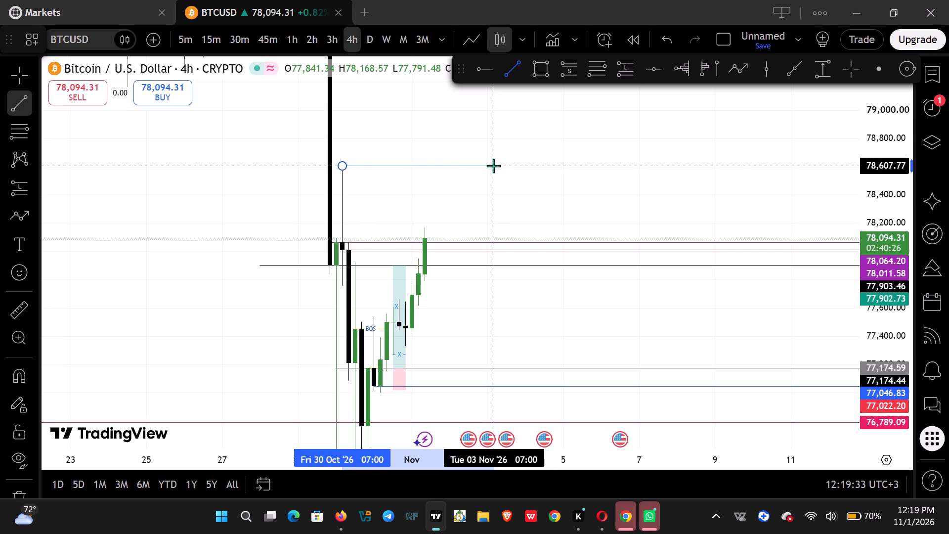
# Label the new trend line at the 30 October wick high with the text "x".
pyautogui.click(413, 168)
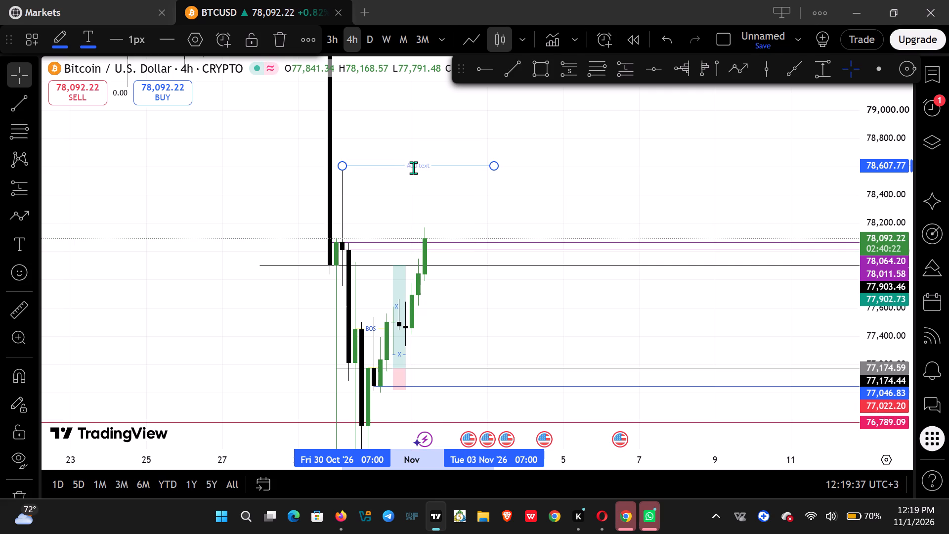
pyautogui.press('x')
pyautogui.click(487, 188)
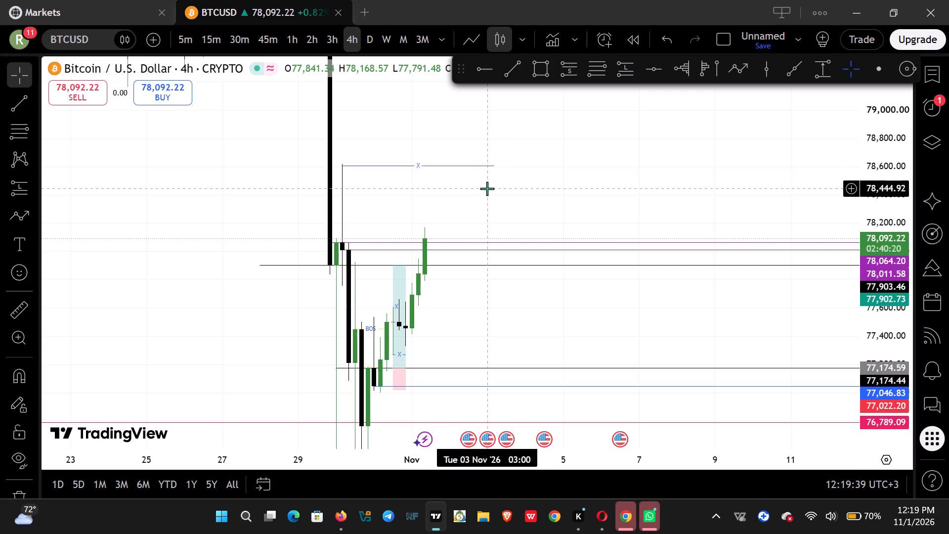
# Move both ends of the x trend line to about 78,613 and shorten it to end at 2 November 23:00.
pyautogui.moveTo(345, 167); pyautogui.dragTo(340, 167)
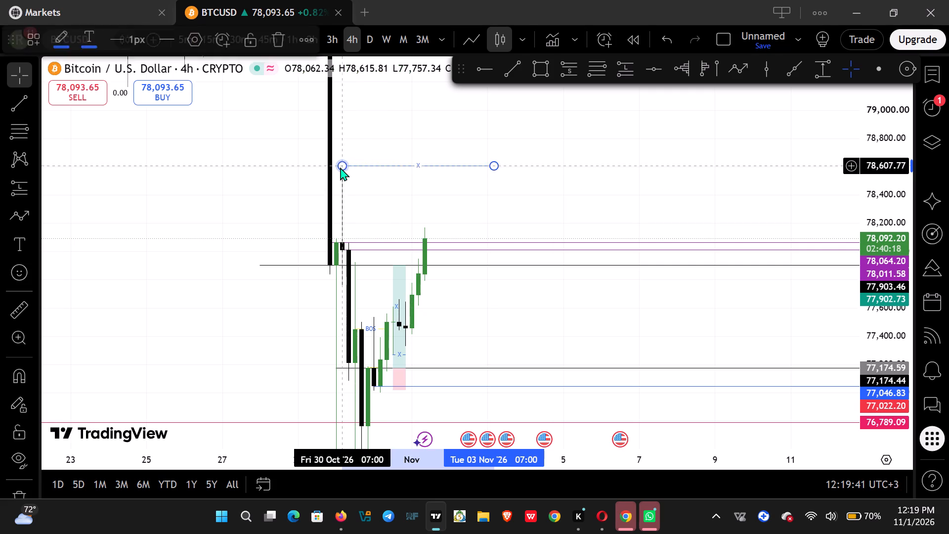
pyautogui.moveTo(340, 167); pyautogui.dragTo(340, 165)
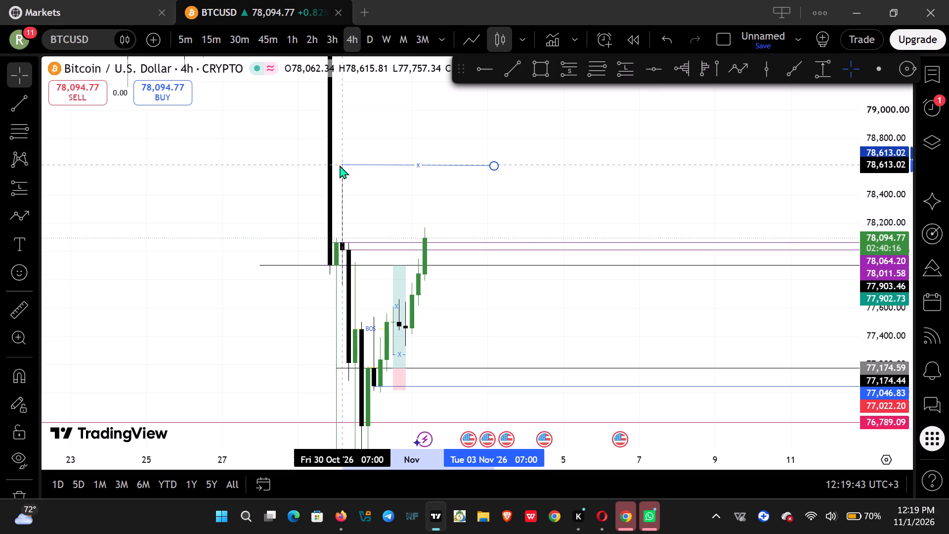
pyautogui.moveTo(340, 165); pyautogui.dragTo(341, 164)
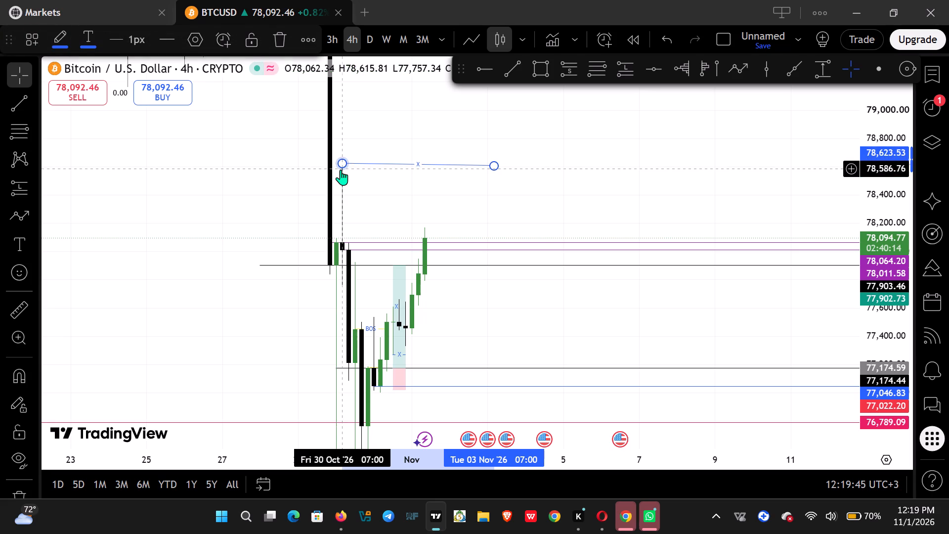
pyautogui.click(341, 163)
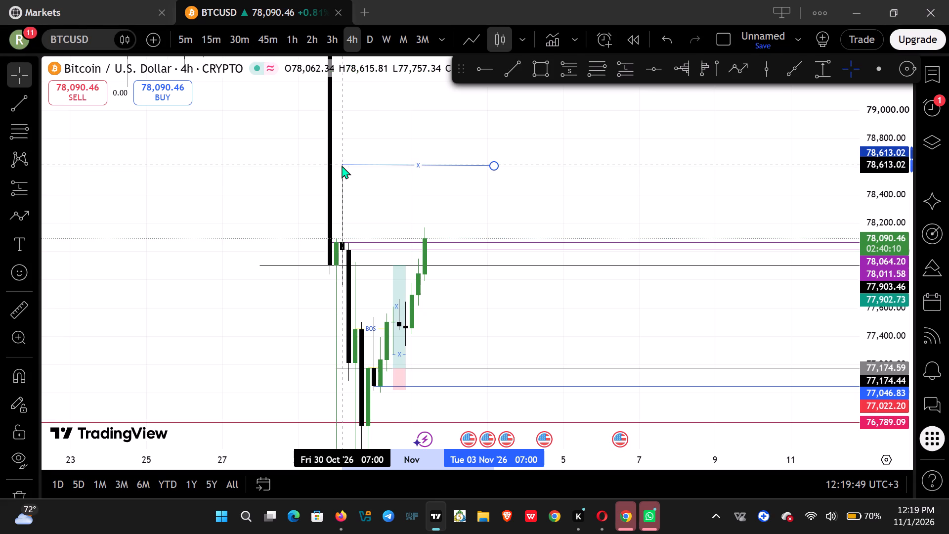
pyautogui.click(342, 165)
pyautogui.click(452, 203)
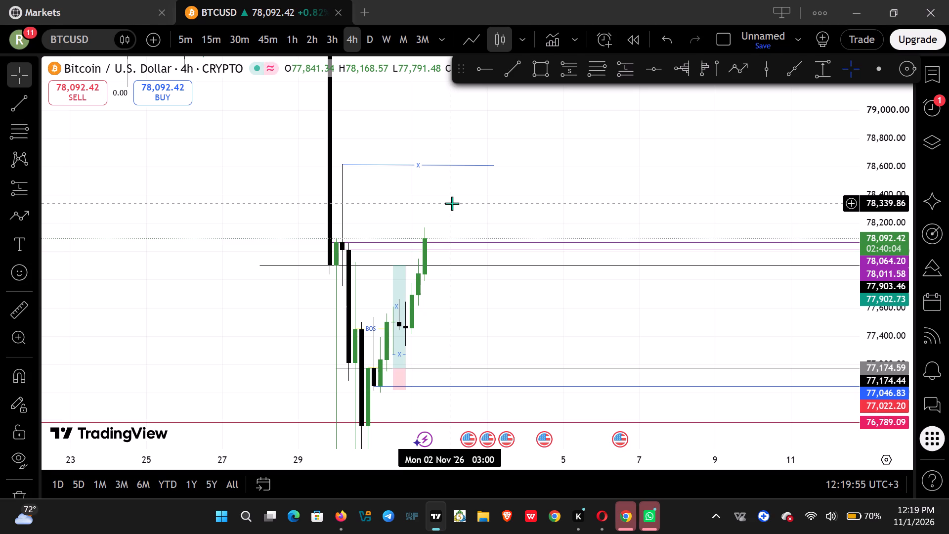
pyautogui.moveTo(494, 164); pyautogui.dragTo(484, 164)
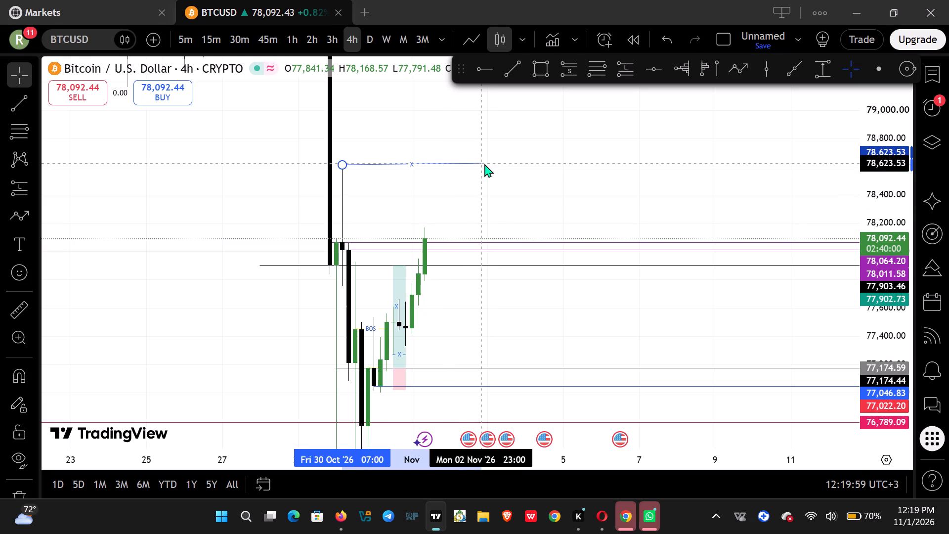
pyautogui.moveTo(484, 164); pyautogui.dragTo(482, 164)
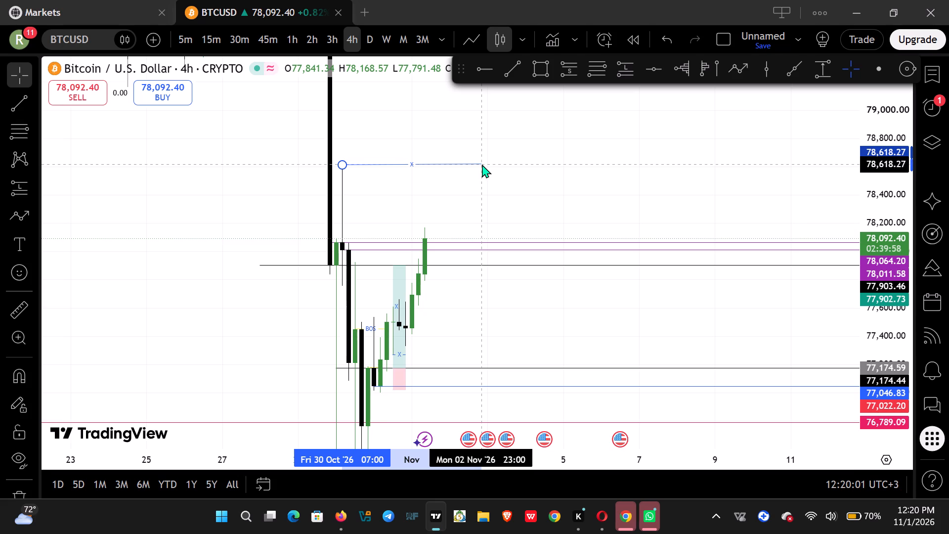
pyautogui.moveTo(482, 164); pyautogui.dragTo(479, 165)
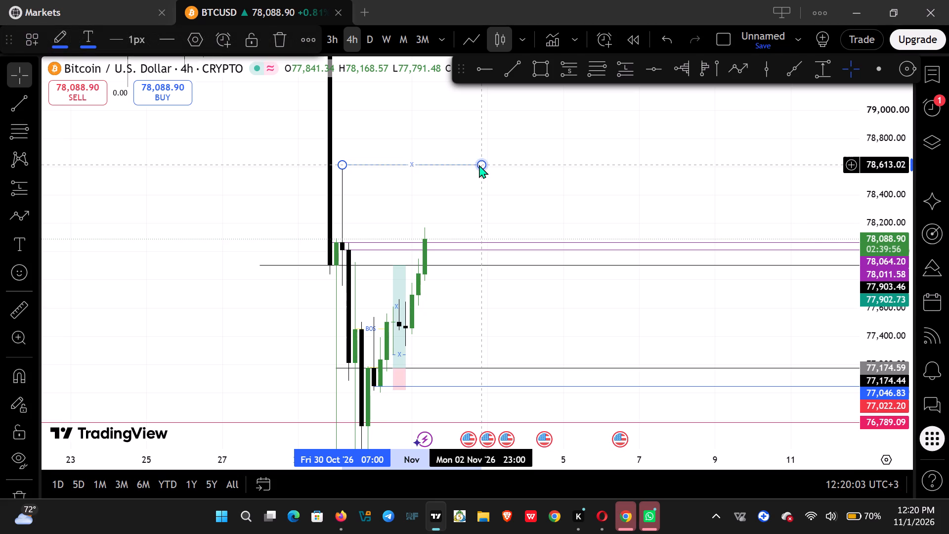
pyautogui.click(479, 165)
pyautogui.click(472, 184)
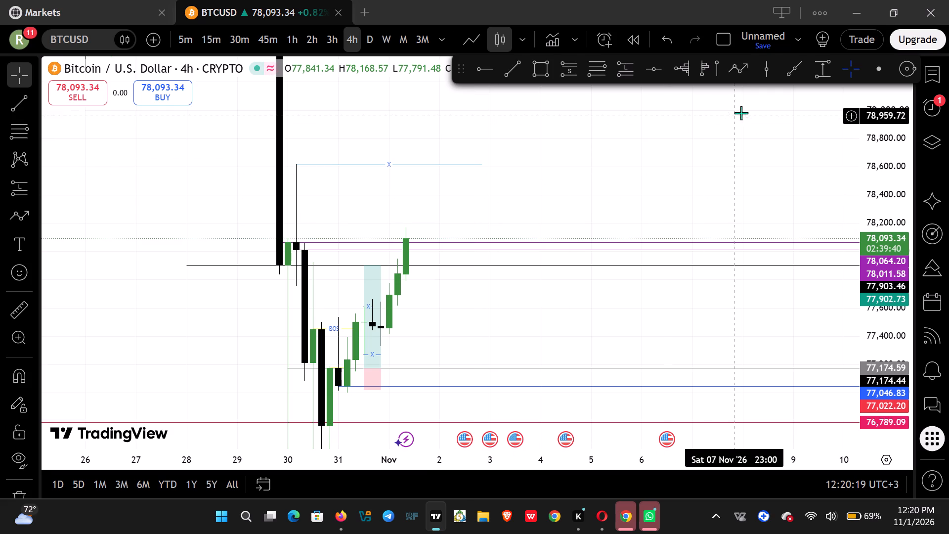
# Place a vertical line at 1 November 15:00, just after the latest 4-hour candle.
pyautogui.click(769, 72)
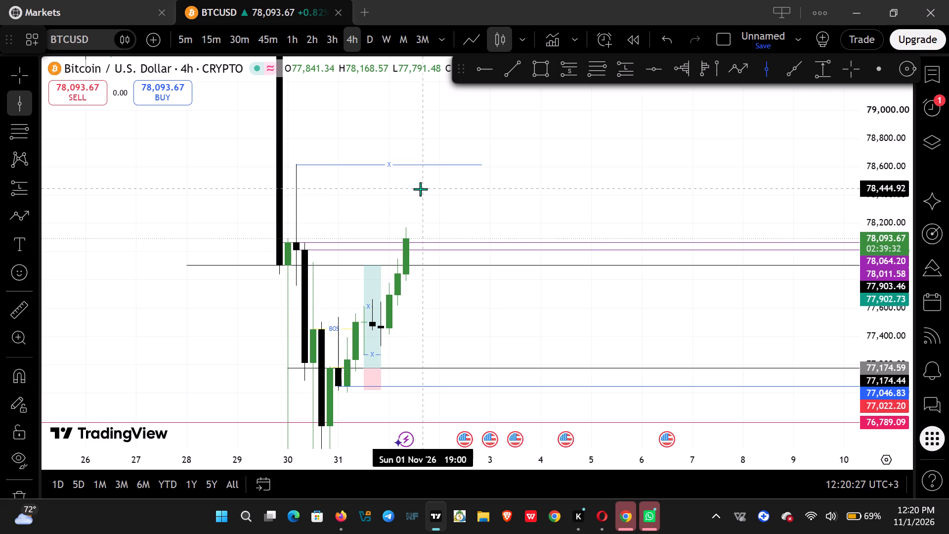
pyautogui.click(416, 189)
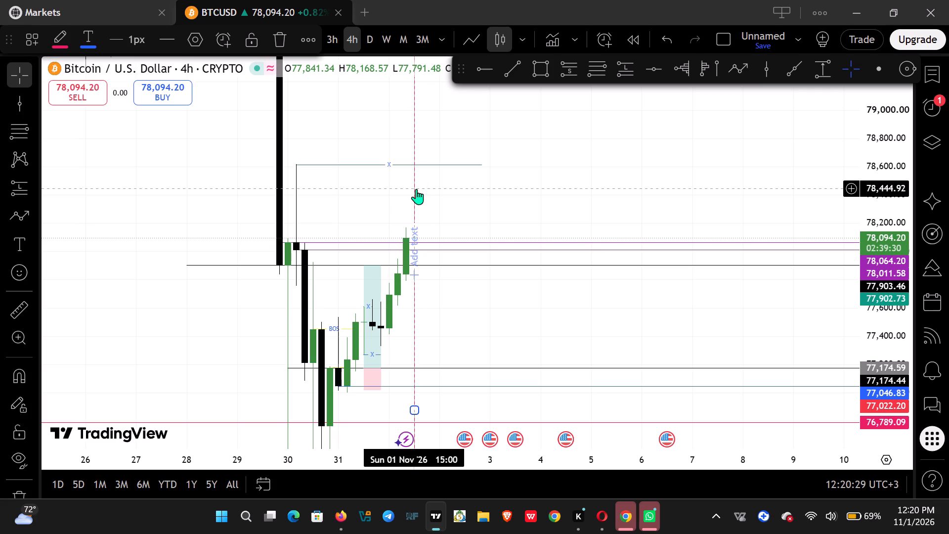
pyautogui.click(446, 203)
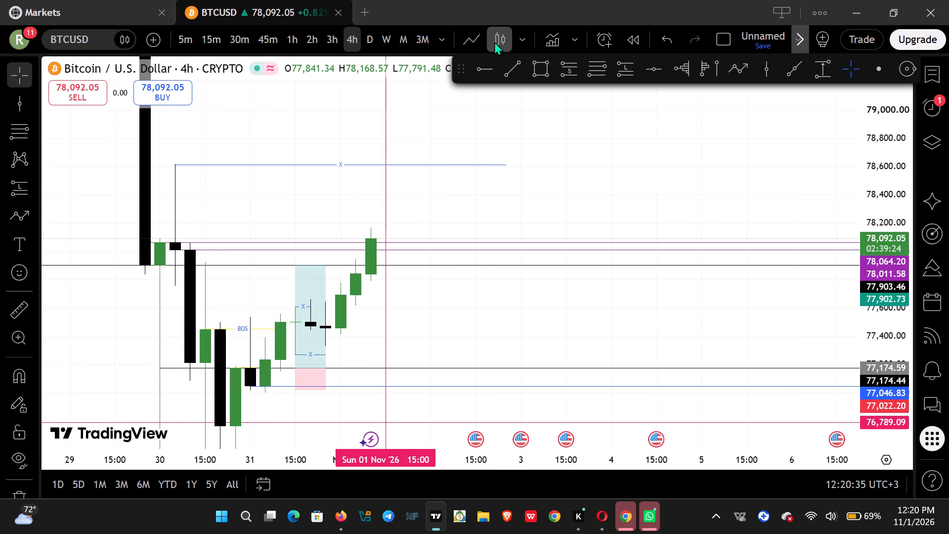
# Draw a horizontal ray at about 77,846 starting from the body high of the 1 November 07:00 candle.
pyautogui.click(488, 66)
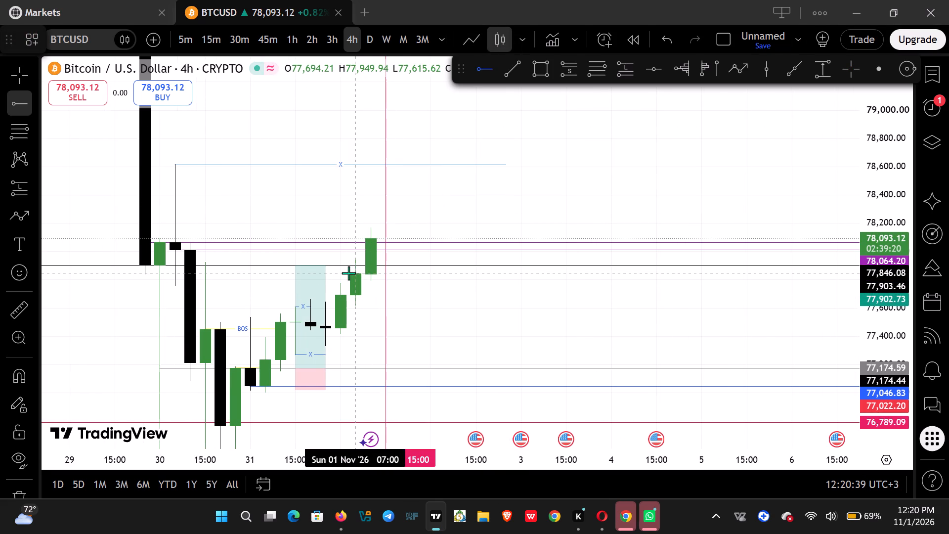
pyautogui.click(349, 273)
pyautogui.click(399, 298)
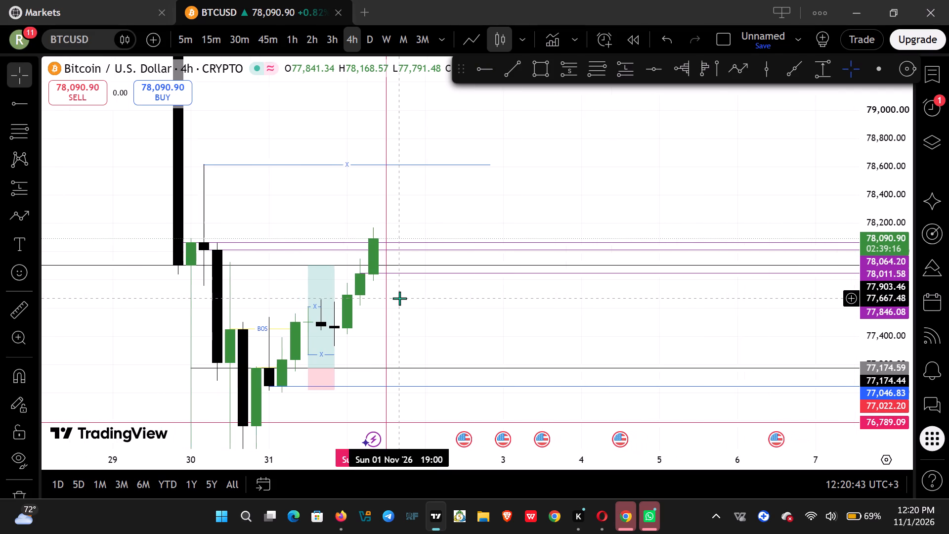
# On a line chart, draw a rising ray from the 31 October 03:00 low at about 77,042 through 1 November 03:00 at about 77,541.
pyautogui.click(475, 37)
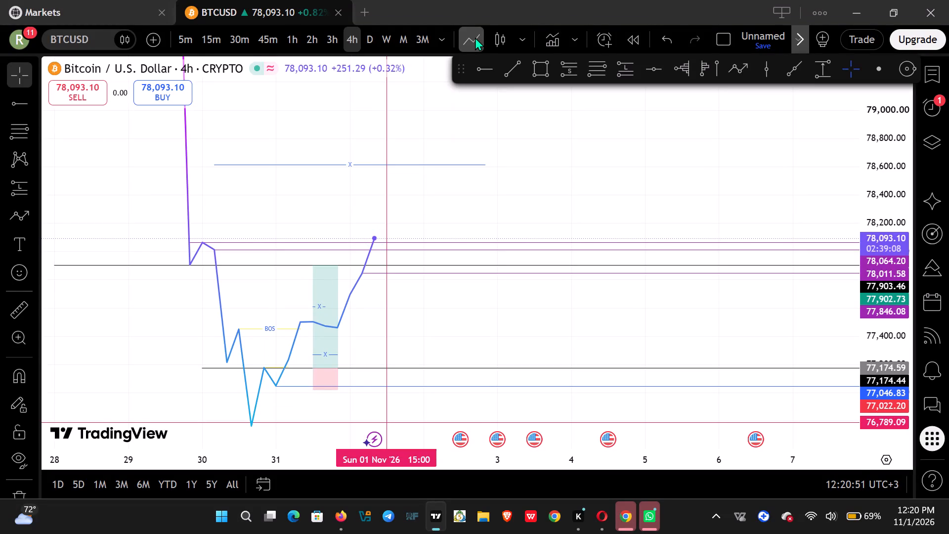
pyautogui.click(798, 79)
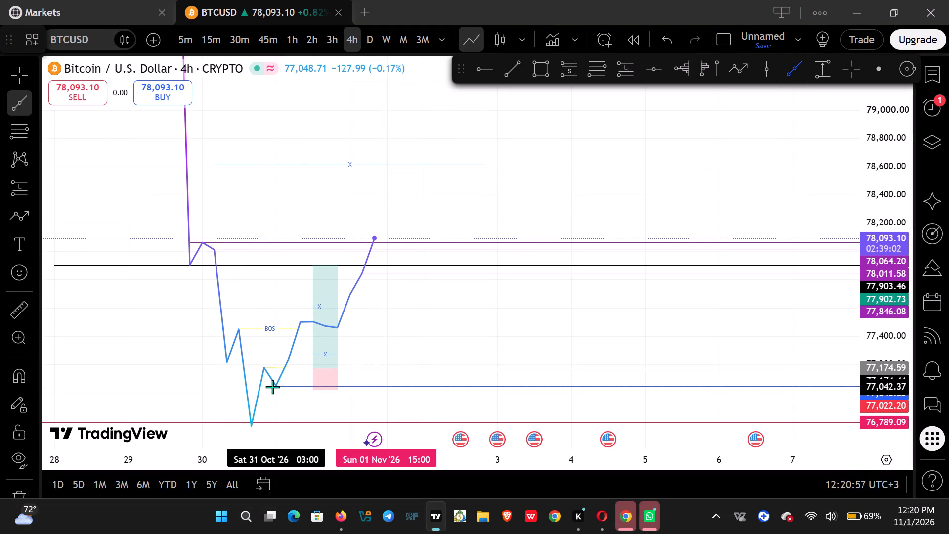
pyautogui.moveTo(272, 387); pyautogui.dragTo(338, 346)
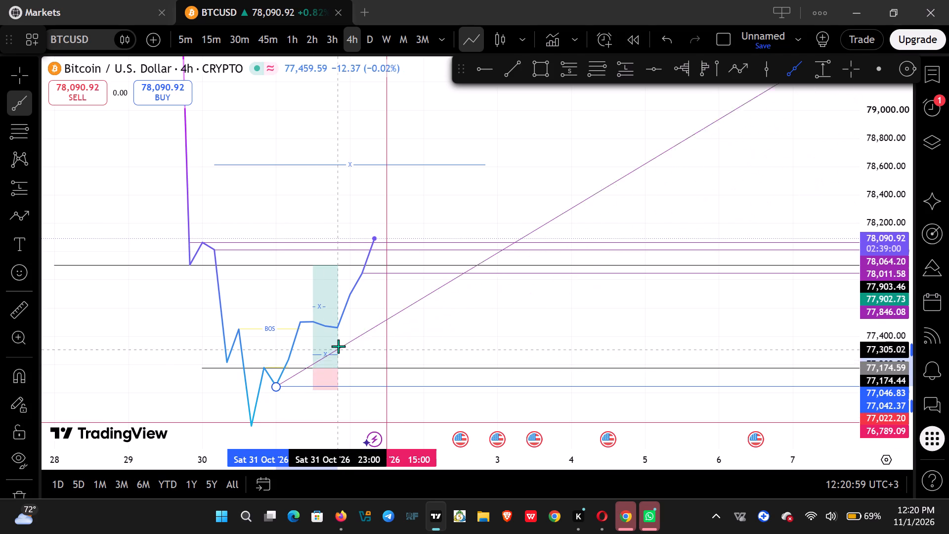
pyautogui.moveTo(338, 346); pyautogui.dragTo(358, 300)
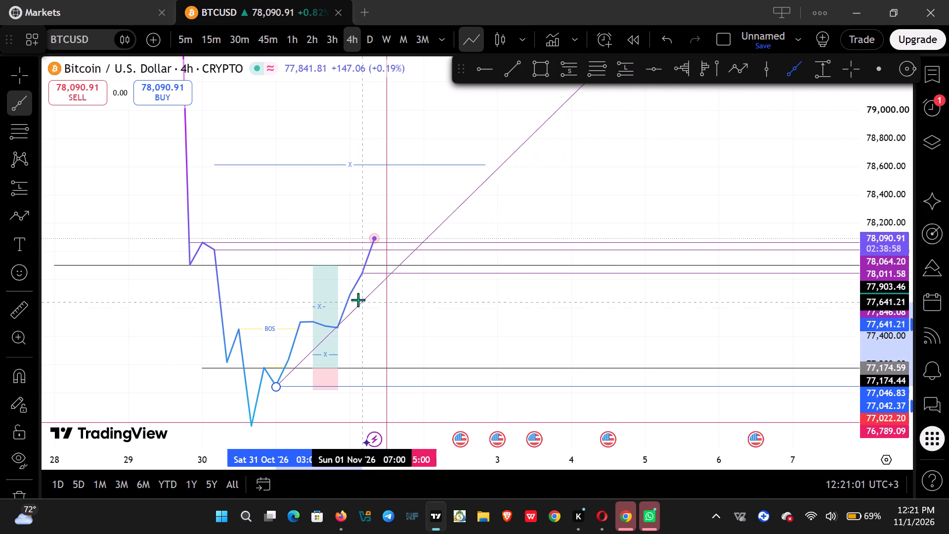
pyautogui.moveTo(358, 300); pyautogui.dragTo(359, 302)
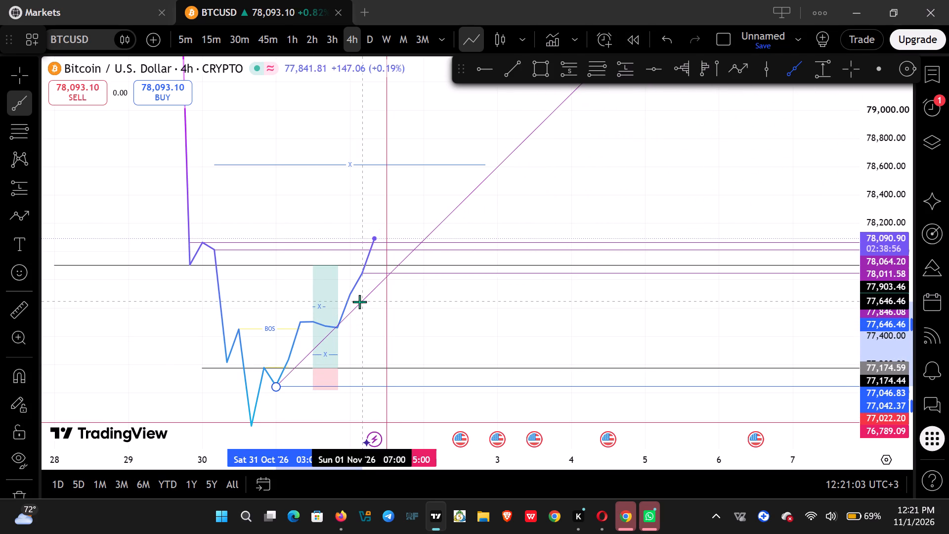
pyautogui.moveTo(359, 302); pyautogui.dragTo(360, 304)
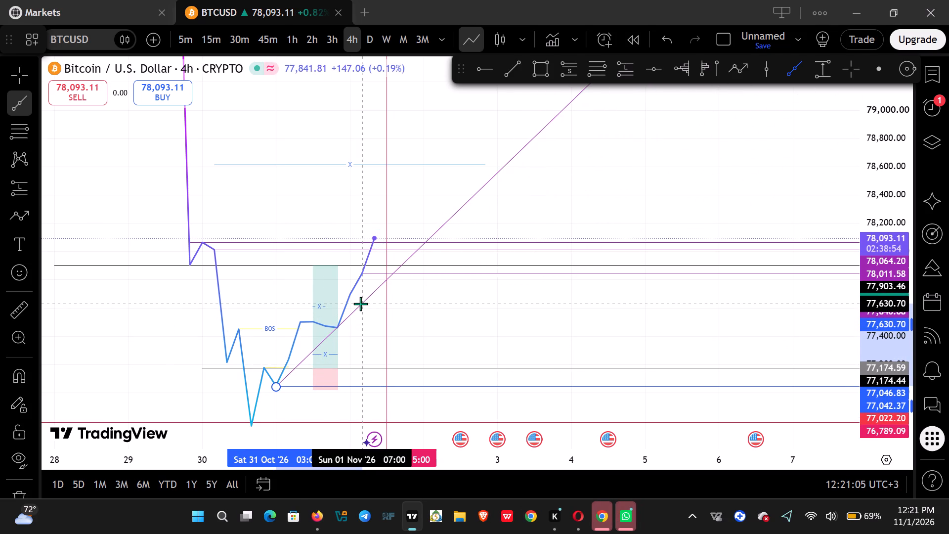
pyautogui.moveTo(360, 304); pyautogui.dragTo(355, 308)
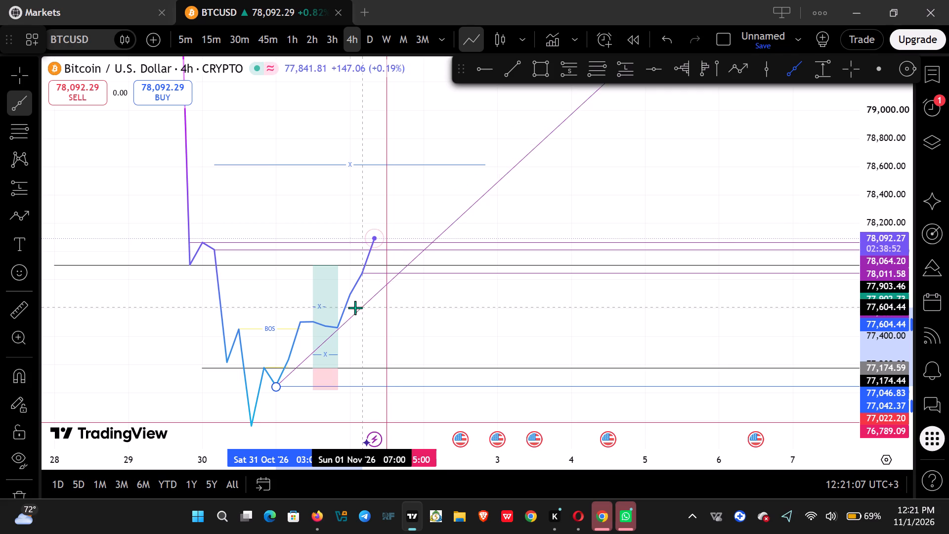
pyautogui.moveTo(355, 308); pyautogui.dragTo(352, 317)
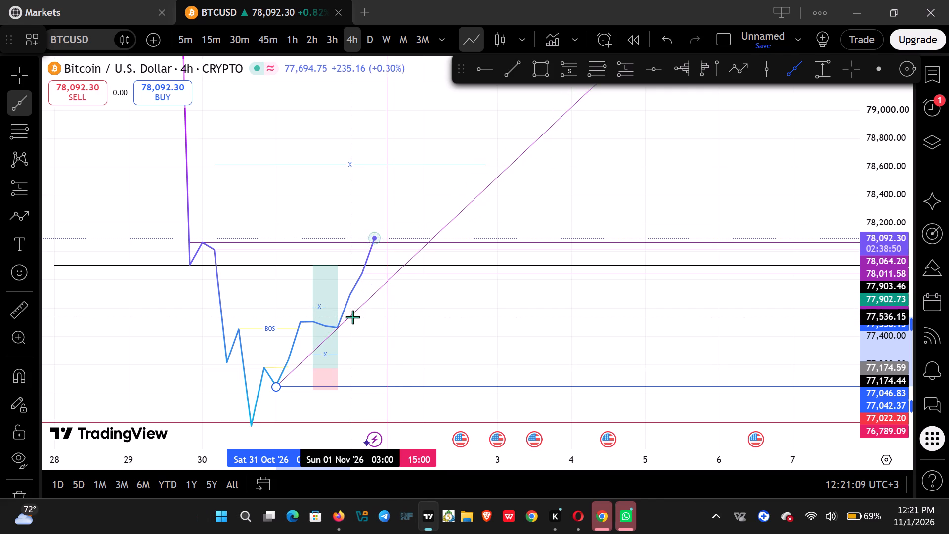
pyautogui.moveTo(352, 317); pyautogui.dragTo(352, 316)
pyautogui.click(352, 316)
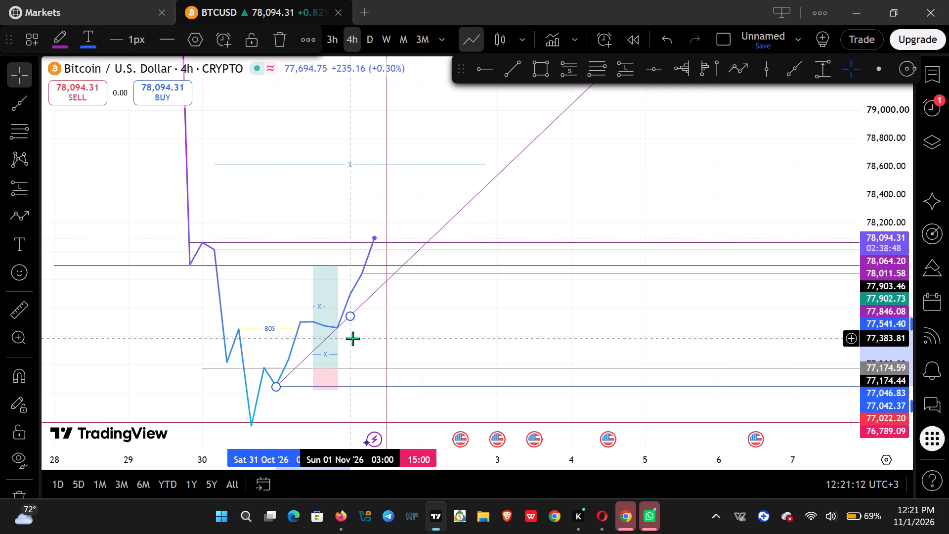
pyautogui.click(352, 338)
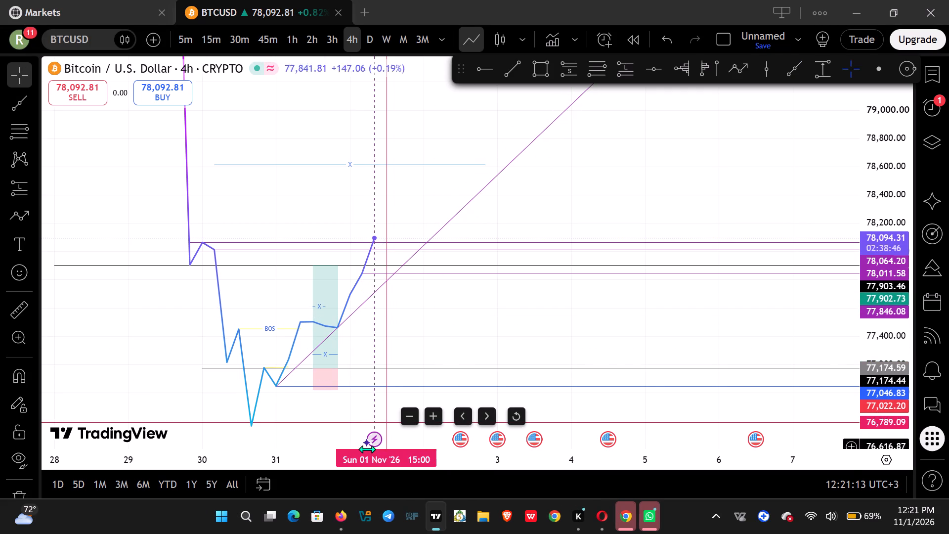
# Refine the rising ray's anchors to about 77,048 at 31 October 03:00 and about 77,457 at the 31 October 23:00 low.
pyautogui.moveTo(513, 463); pyautogui.dragTo(452, 461)
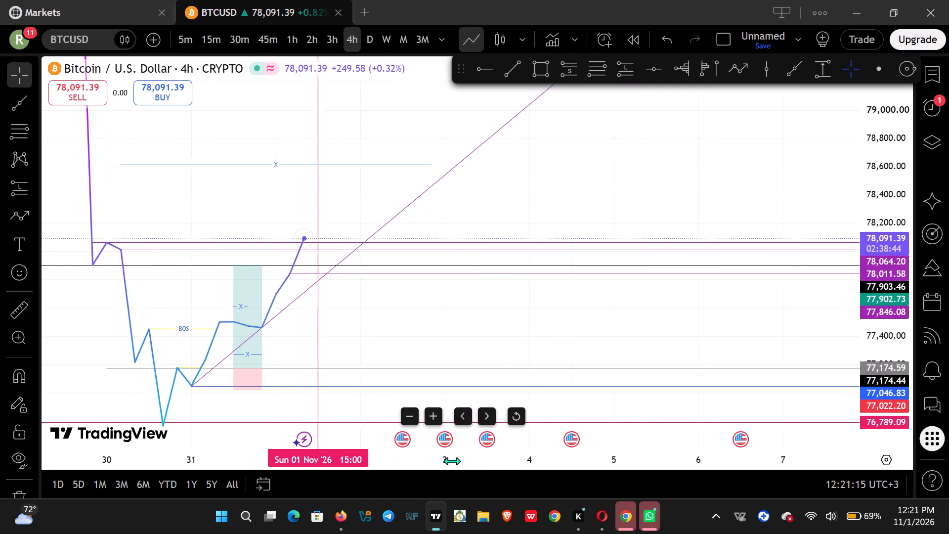
pyautogui.moveTo(452, 461); pyautogui.dragTo(443, 458)
pyautogui.moveTo(355, 330); pyautogui.dragTo(517, 288)
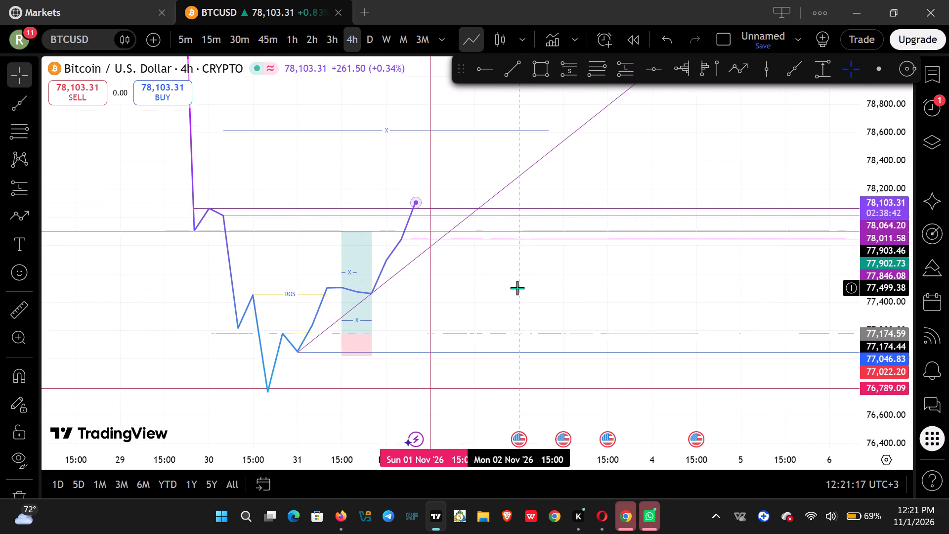
pyautogui.click(325, 258)
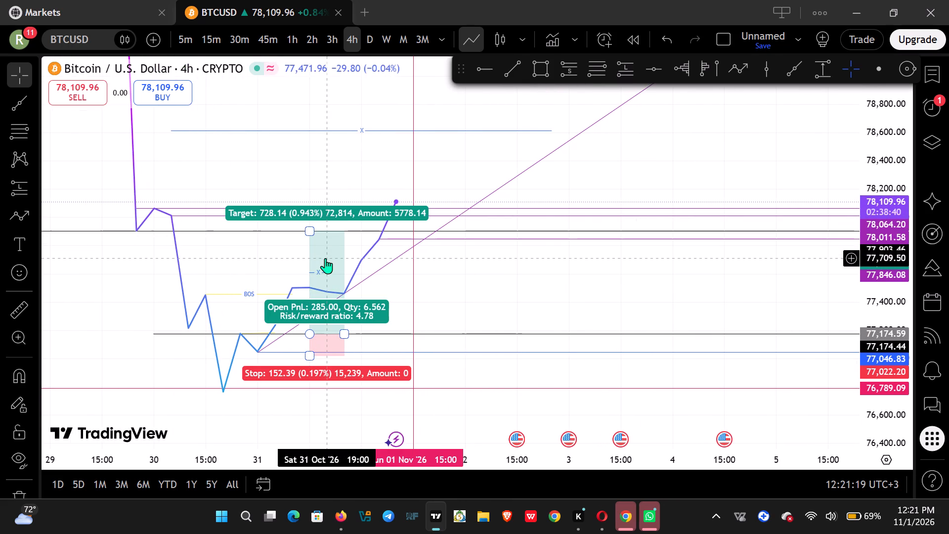
pyautogui.click(509, 283)
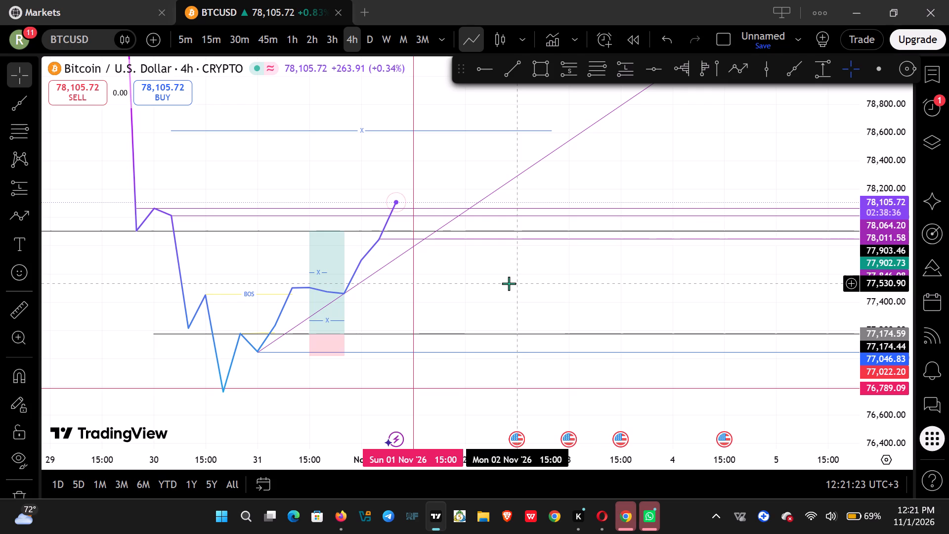
pyautogui.moveTo(882, 375); pyautogui.dragTo(849, 219)
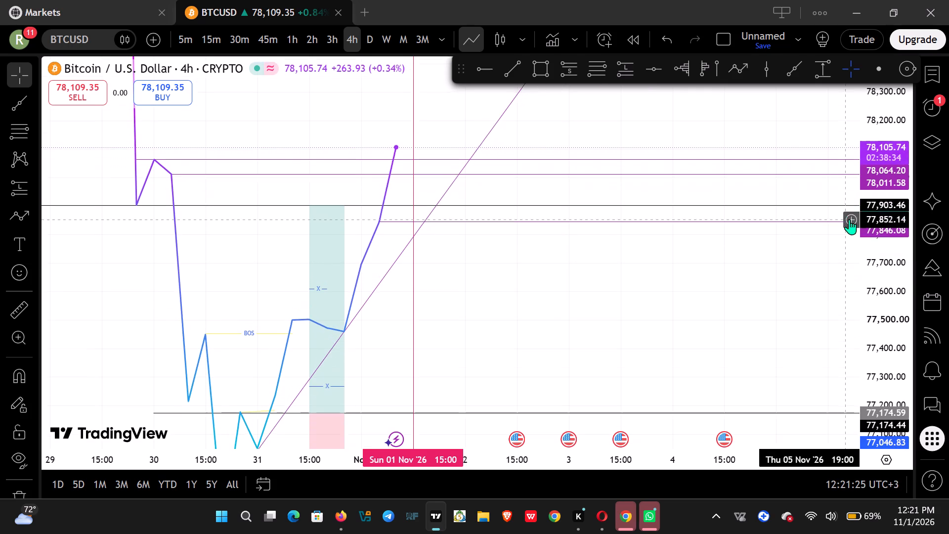
pyautogui.moveTo(849, 219); pyautogui.dragTo(846, 216)
pyautogui.moveTo(507, 330); pyautogui.dragTo(615, 188)
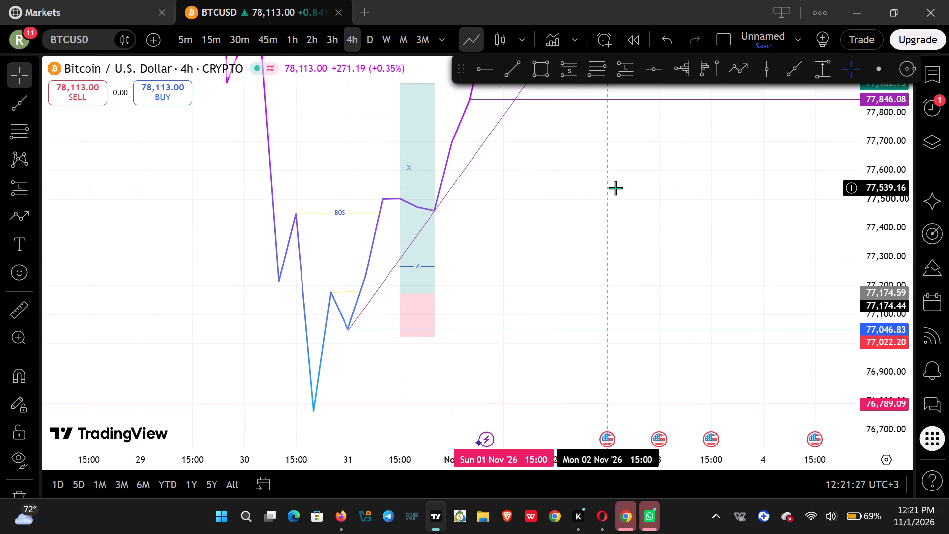
pyautogui.click(347, 330)
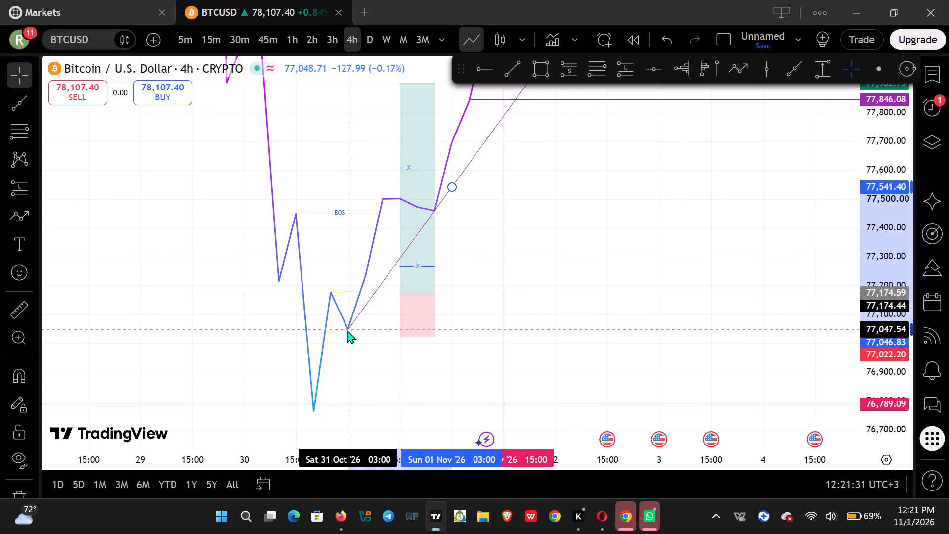
pyautogui.click(347, 330)
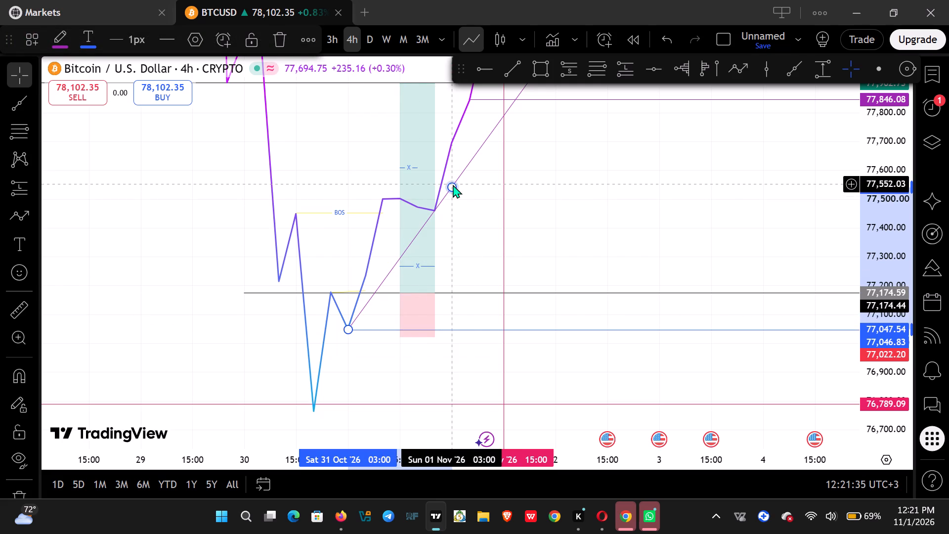
pyautogui.moveTo(452, 186); pyautogui.dragTo(450, 203)
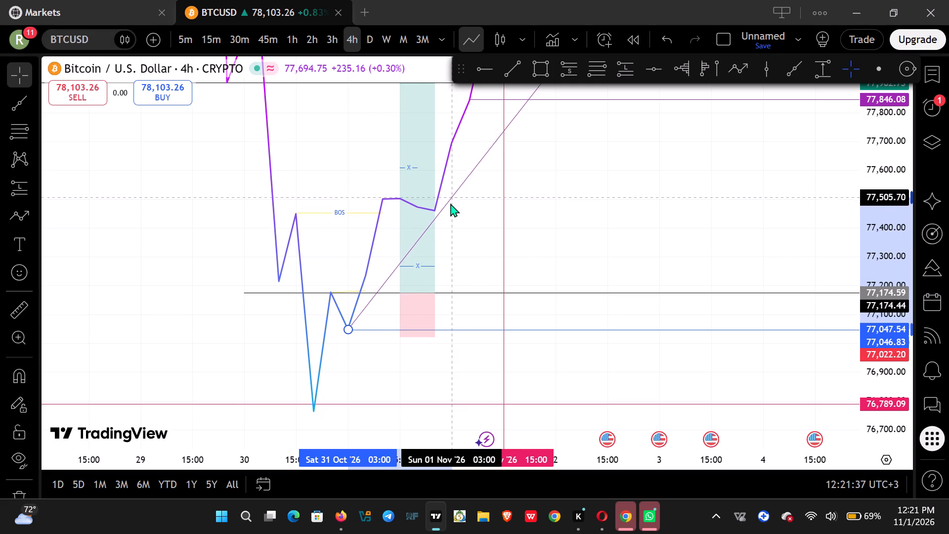
pyautogui.moveTo(450, 203); pyautogui.dragTo(436, 212)
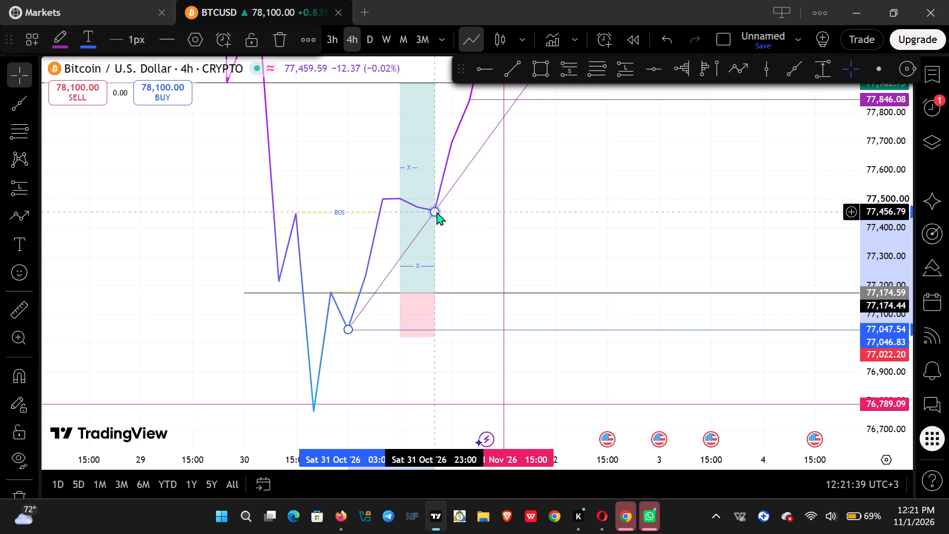
pyautogui.click(436, 212)
pyautogui.click(478, 259)
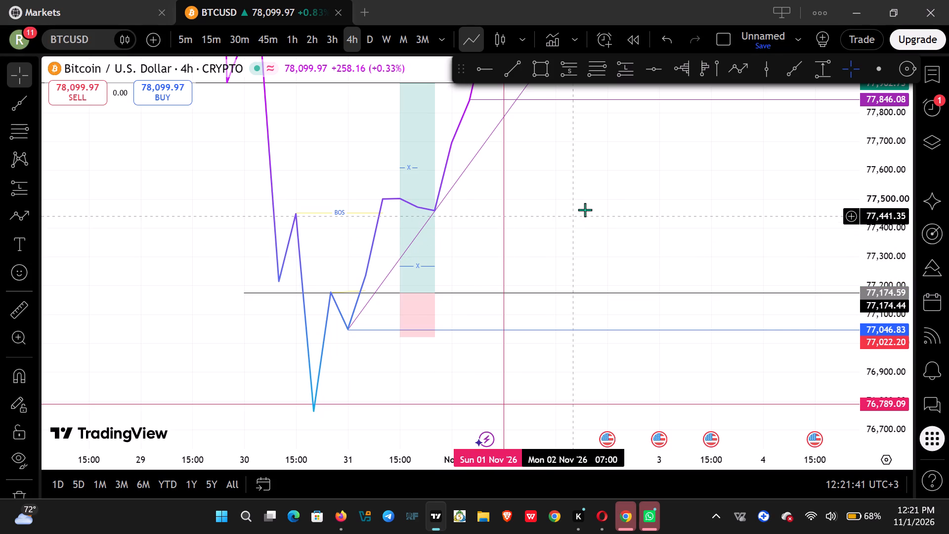
# Switch the chart display back to candles.
pyautogui.moveTo(588, 208); pyautogui.dragTo(584, 306)
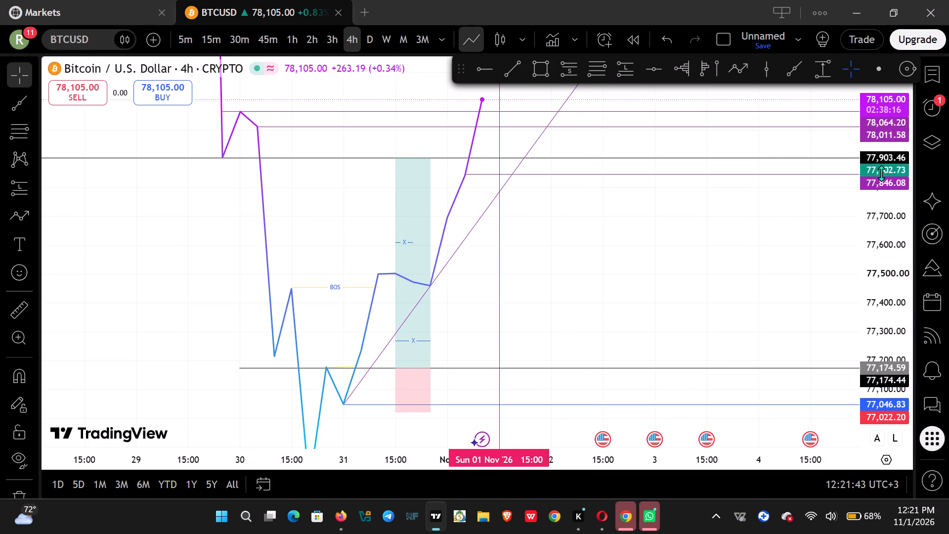
pyautogui.moveTo(885, 169); pyautogui.dragTo(875, 342)
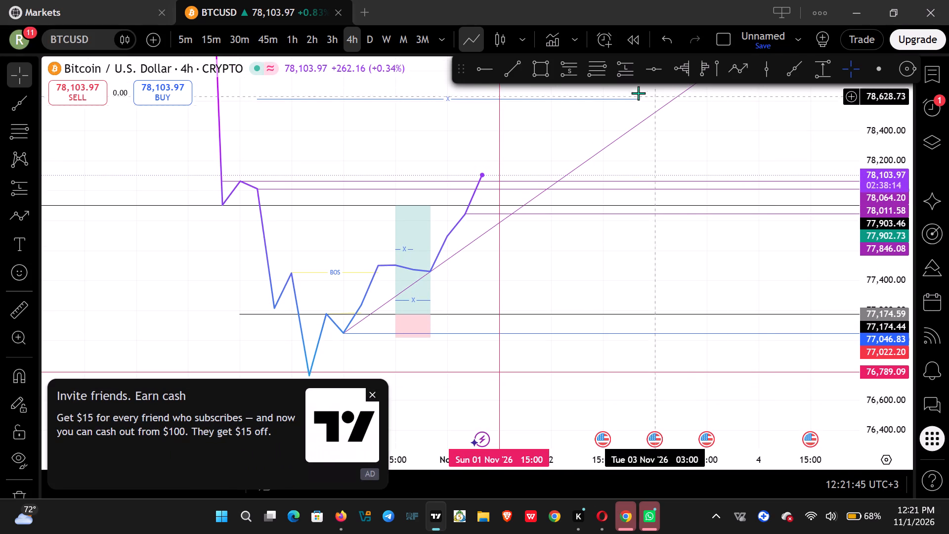
pyautogui.click(497, 35)
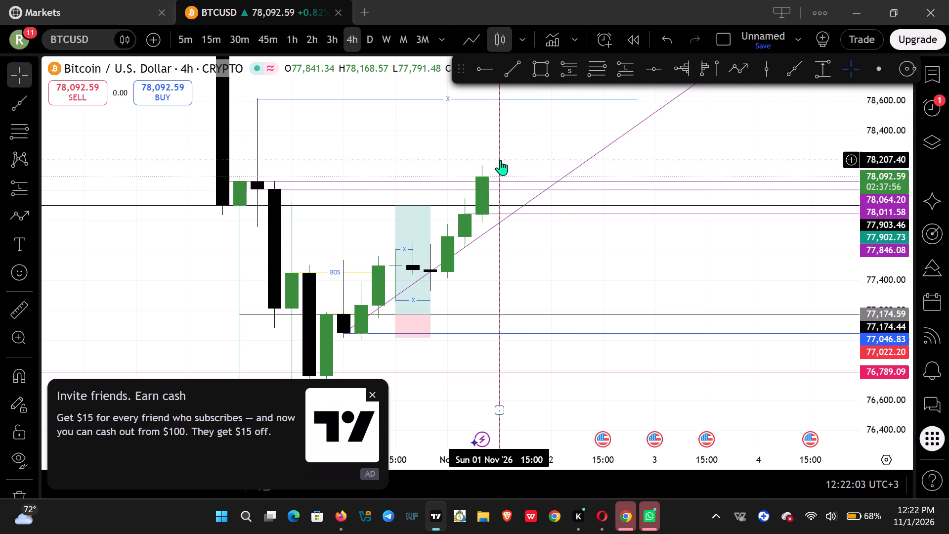
# Duplicate the vertical line and place the copy one candle later, at 1 November 19:00.
pyautogui.keyDown('ctrl'); pyautogui.moveTo(500, 160); pyautogui.dragTo(511, 160); pyautogui.keyUp('ctrl')
pyautogui.click(549, 217)
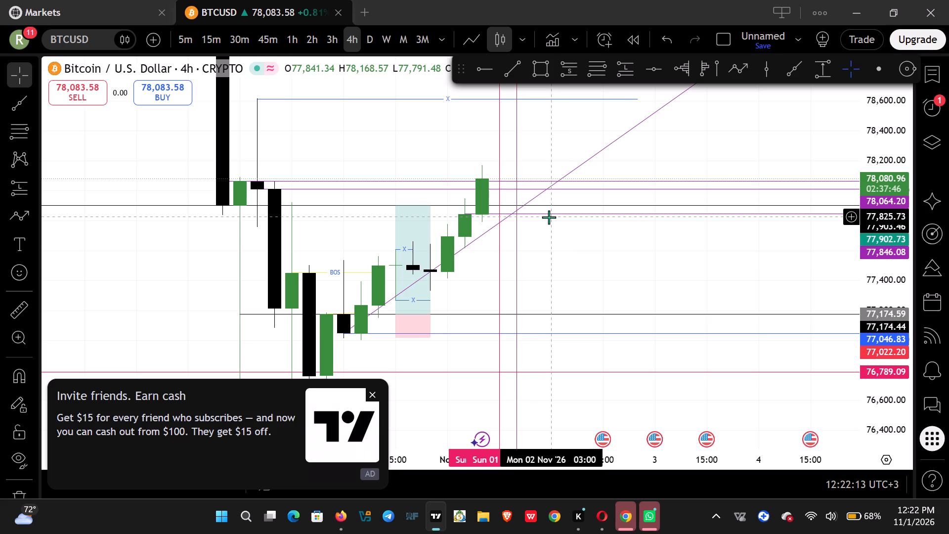
pyautogui.click(570, 268)
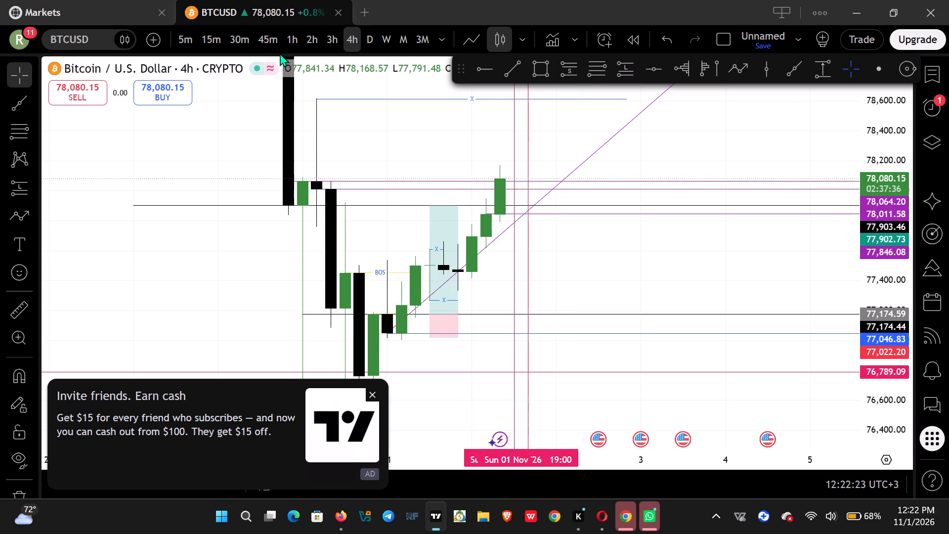
# Switch the chart to the 1-hour timeframe and dismiss the advertisement and upgrade offer.
pyautogui.click(289, 42)
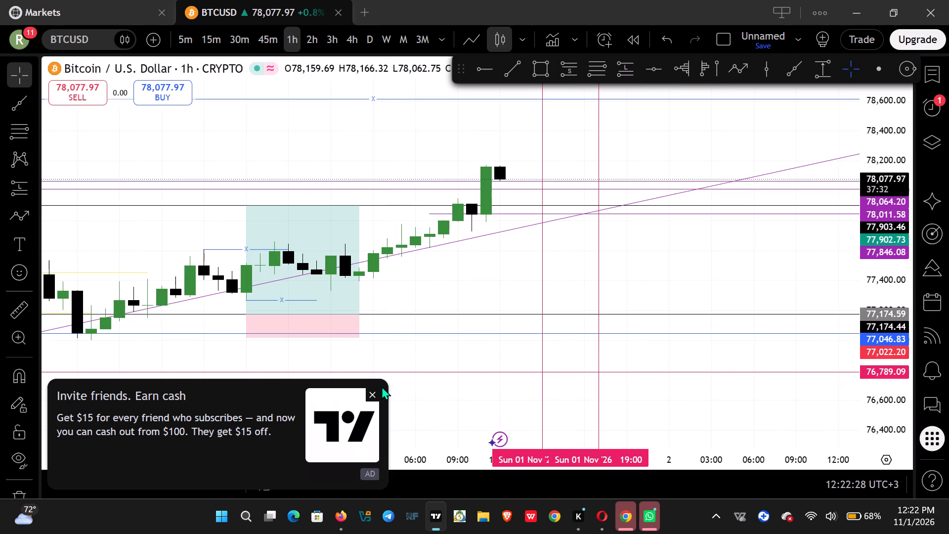
pyautogui.click(370, 393)
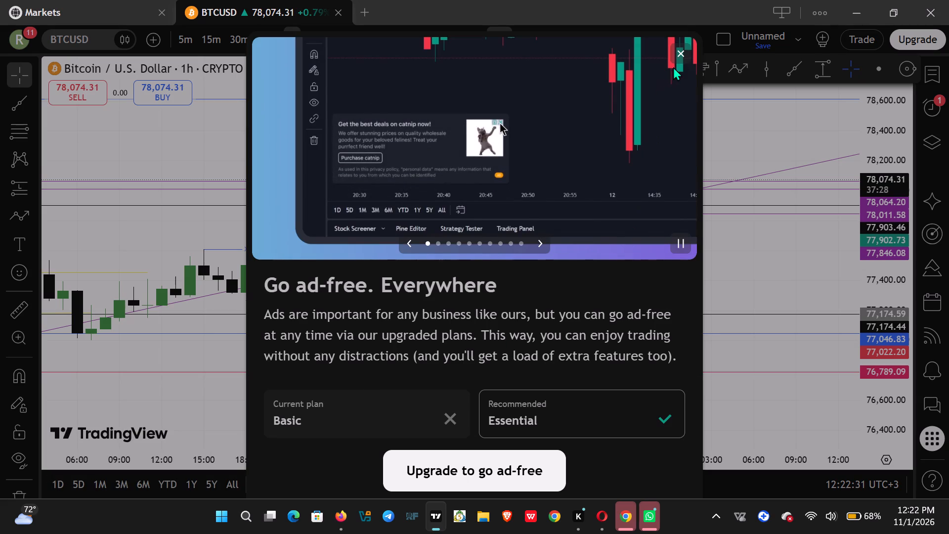
pyautogui.click(683, 53)
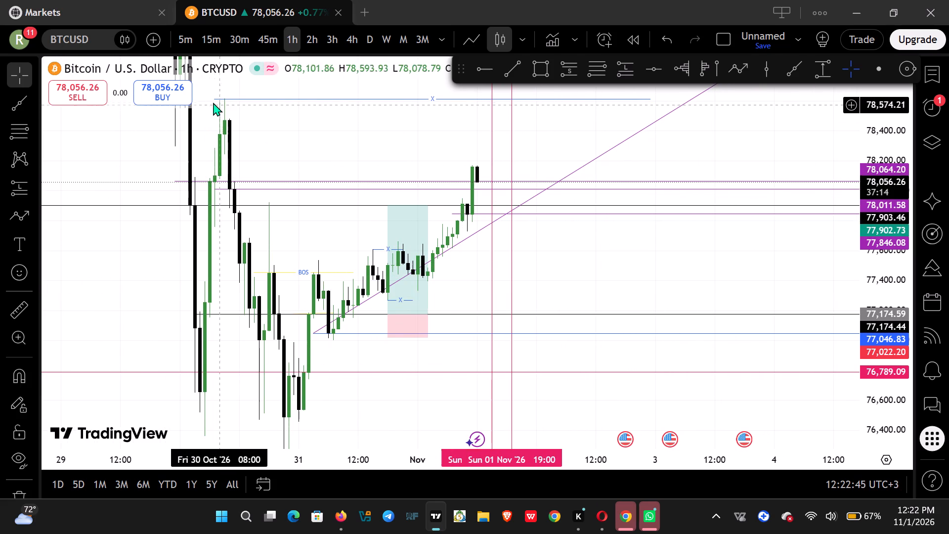
# Move the start of the blue X liquidity line to the 30 October 09:00 high at about 78,619.
pyautogui.moveTo(212, 100); pyautogui.dragTo(217, 99)
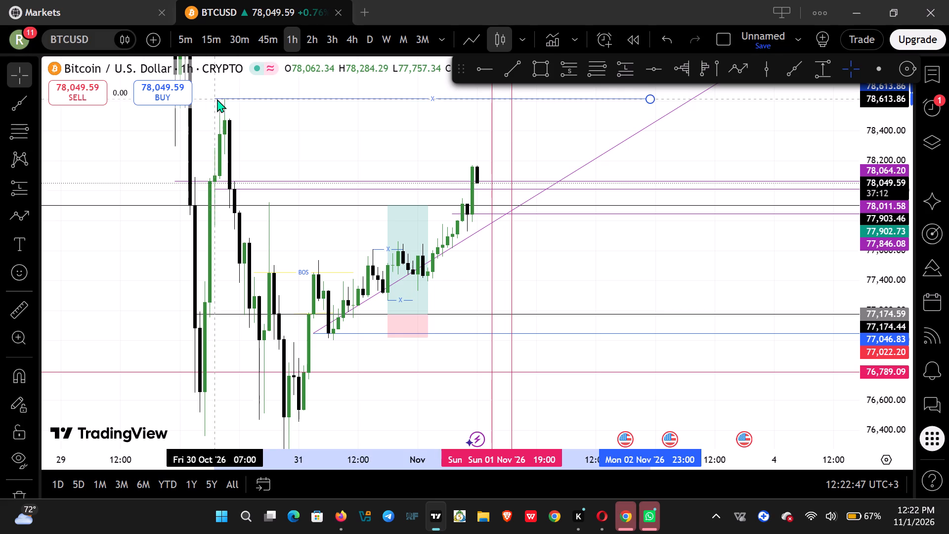
pyautogui.moveTo(217, 99); pyautogui.dragTo(221, 98)
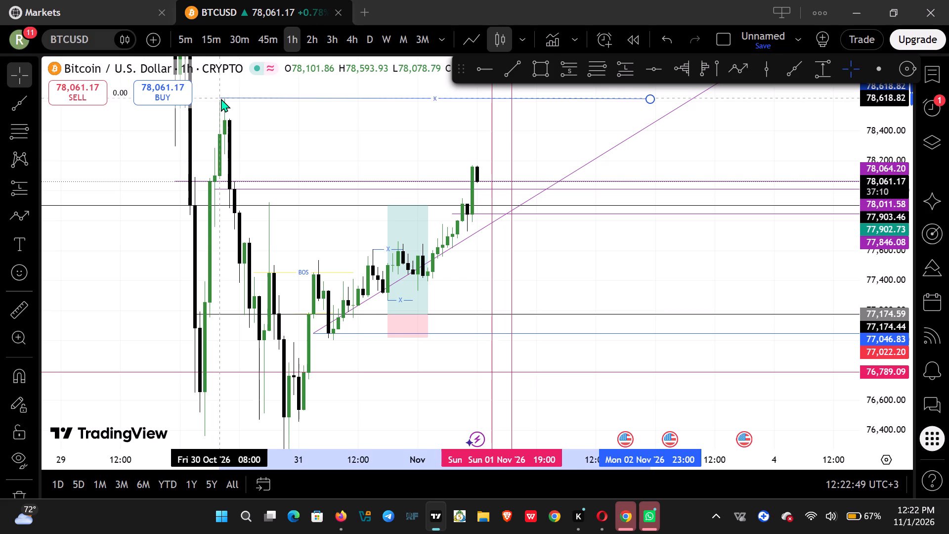
pyautogui.moveTo(221, 98); pyautogui.dragTo(224, 99)
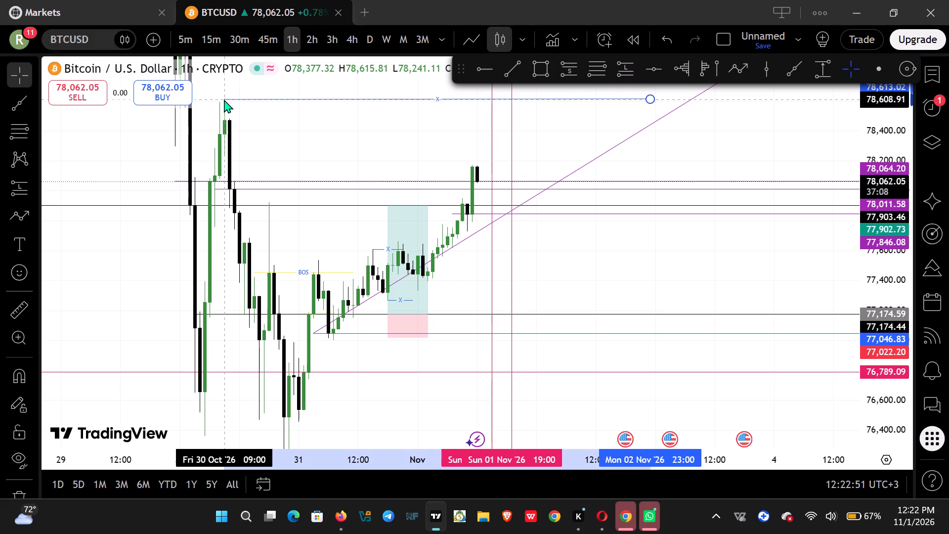
pyautogui.moveTo(224, 99); pyautogui.dragTo(221, 101)
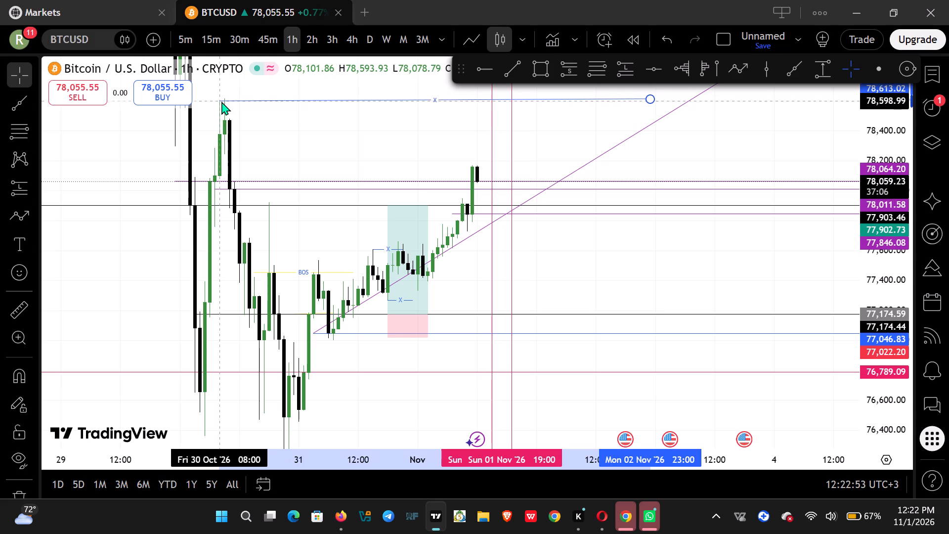
pyautogui.moveTo(221, 101); pyautogui.dragTo(224, 100)
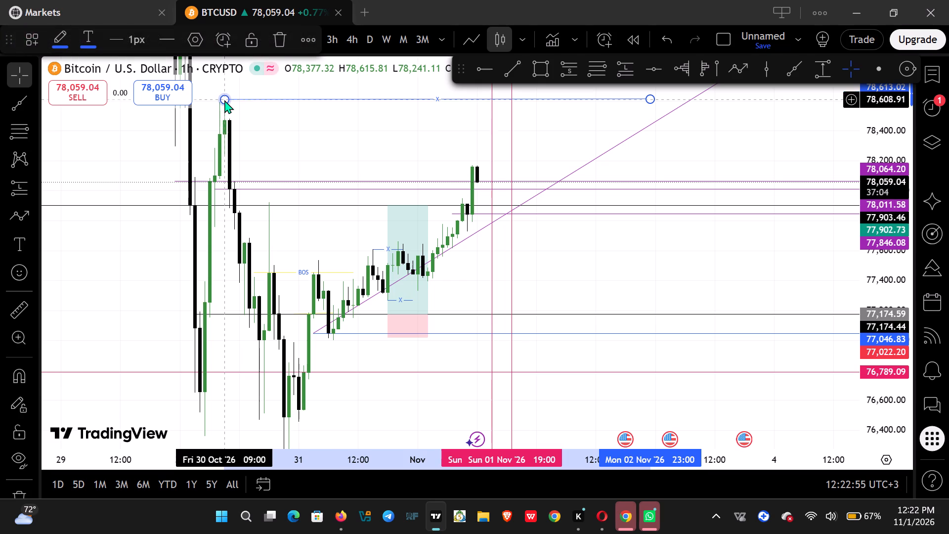
pyautogui.click(284, 125)
pyautogui.moveTo(329, 127); pyautogui.dragTo(331, 200)
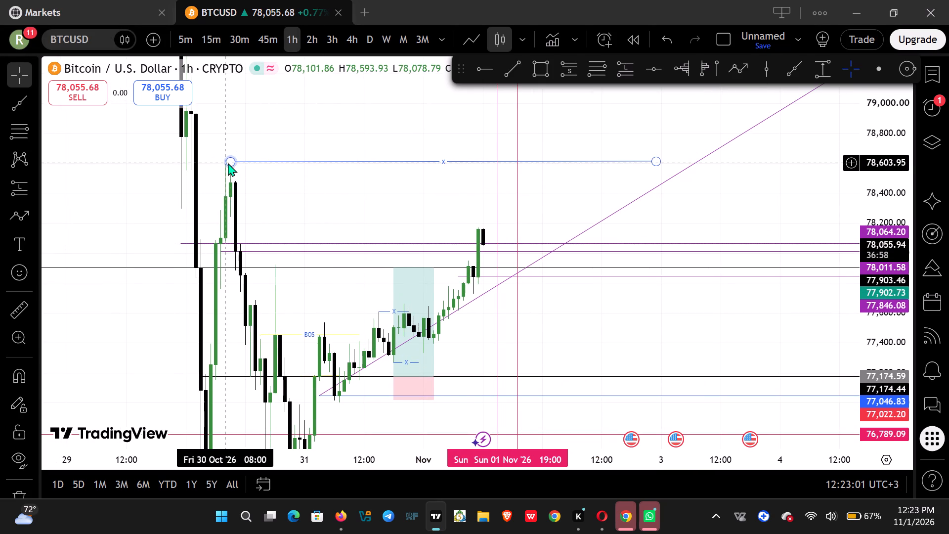
pyautogui.click(228, 163)
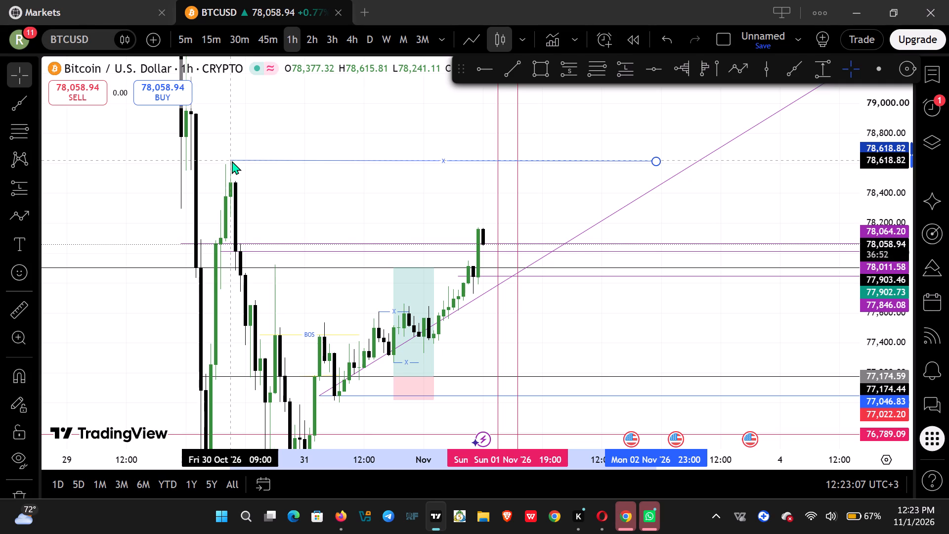
pyautogui.click(302, 182)
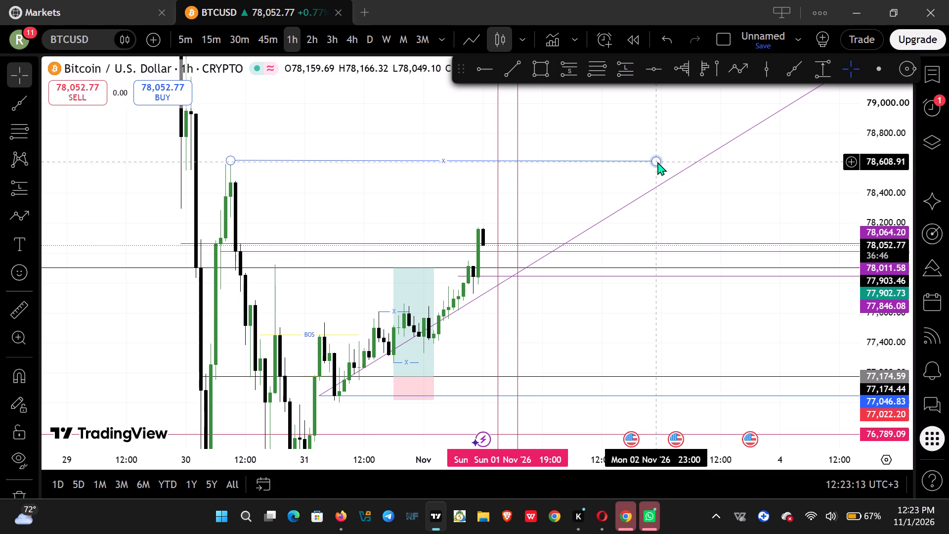
# Set the far end of the blue X liquidity line to about 78,624 at 2 November 21:00.
pyautogui.moveTo(657, 162); pyautogui.dragTo(650, 161)
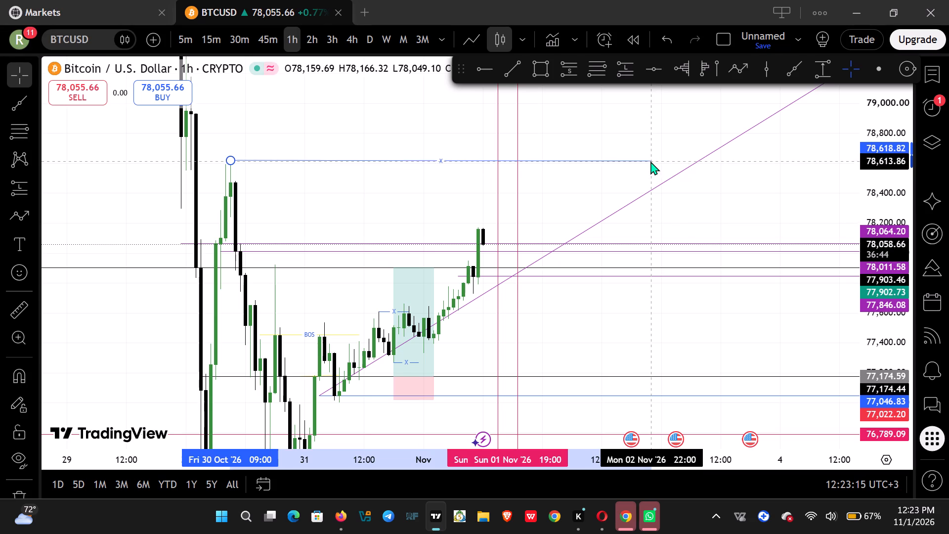
pyautogui.moveTo(650, 161); pyautogui.dragTo(649, 160)
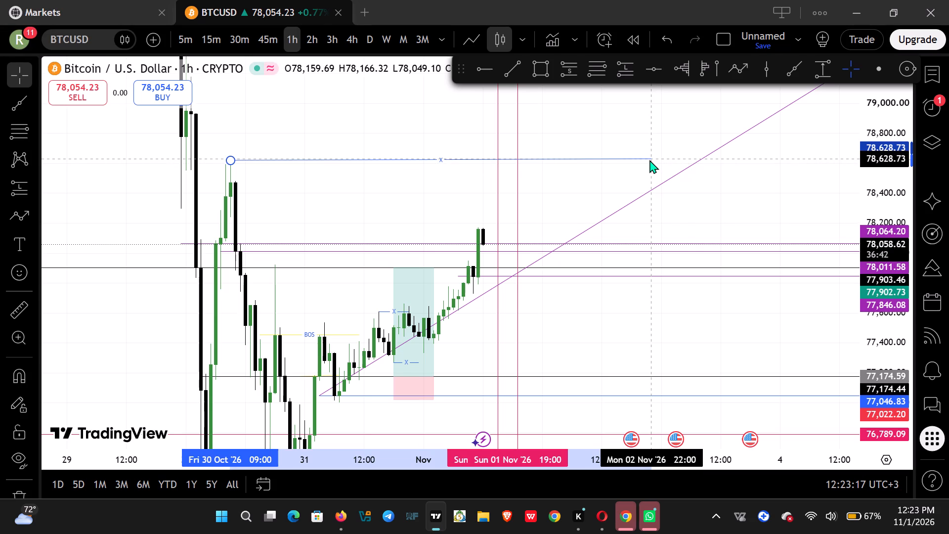
pyautogui.moveTo(649, 160); pyautogui.dragTo(647, 159)
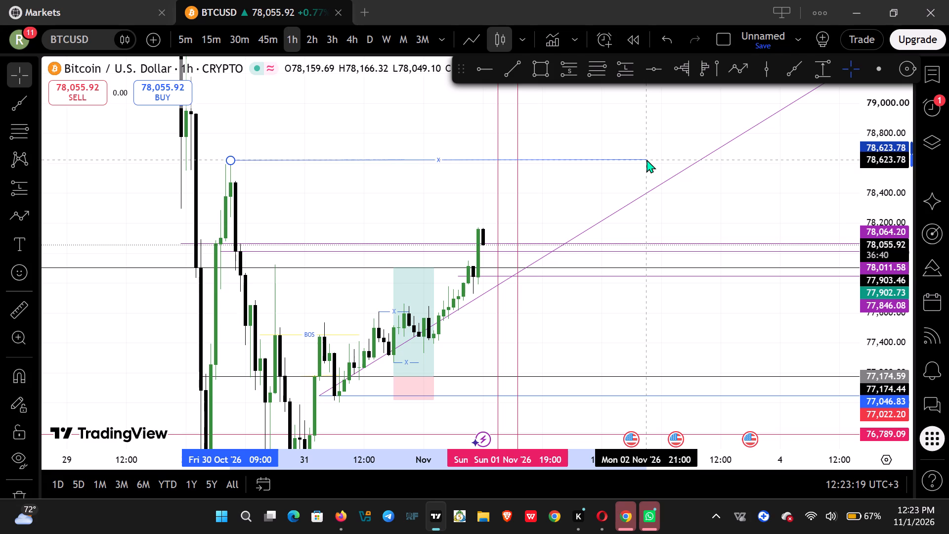
pyautogui.moveTo(647, 159); pyautogui.dragTo(647, 160)
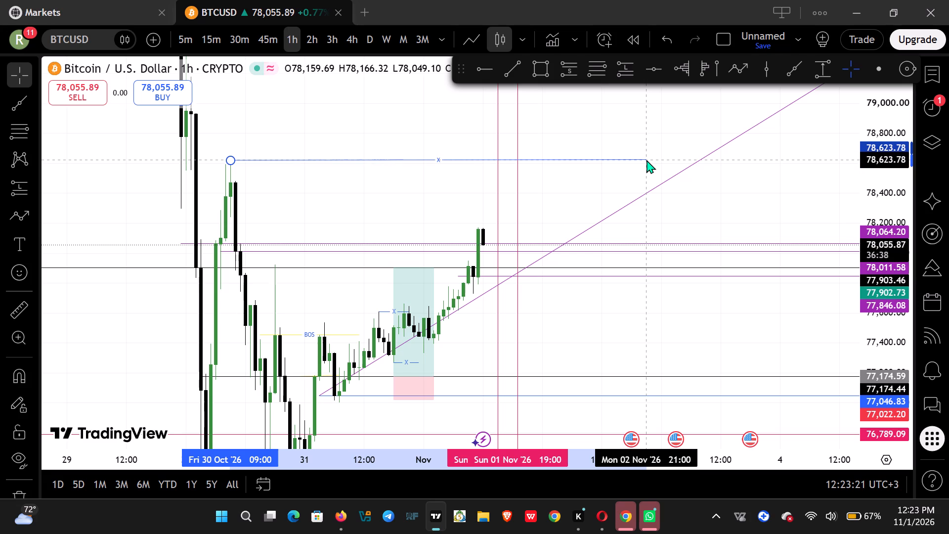
pyautogui.moveTo(647, 160); pyautogui.dragTo(648, 160)
pyautogui.click(648, 160)
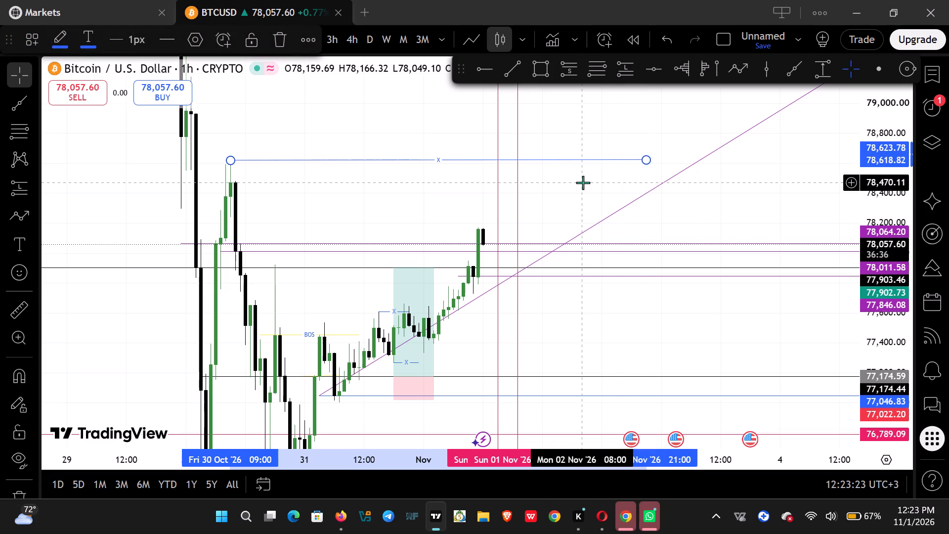
pyautogui.click(583, 182)
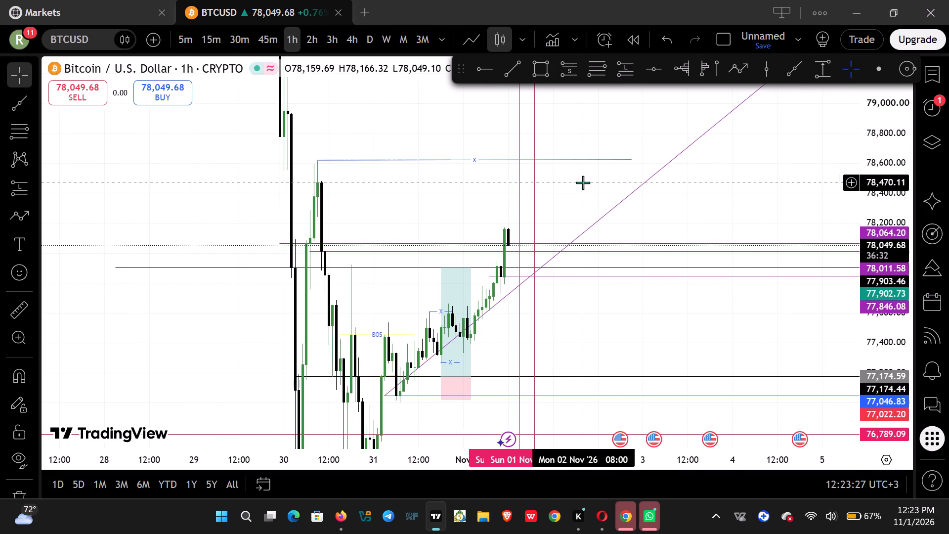
# Place a Long Position with its entry at about 77,846 on the purple level, starting 1 November 15:00.
pyautogui.moveTo(574, 191); pyautogui.dragTo(528, 228)
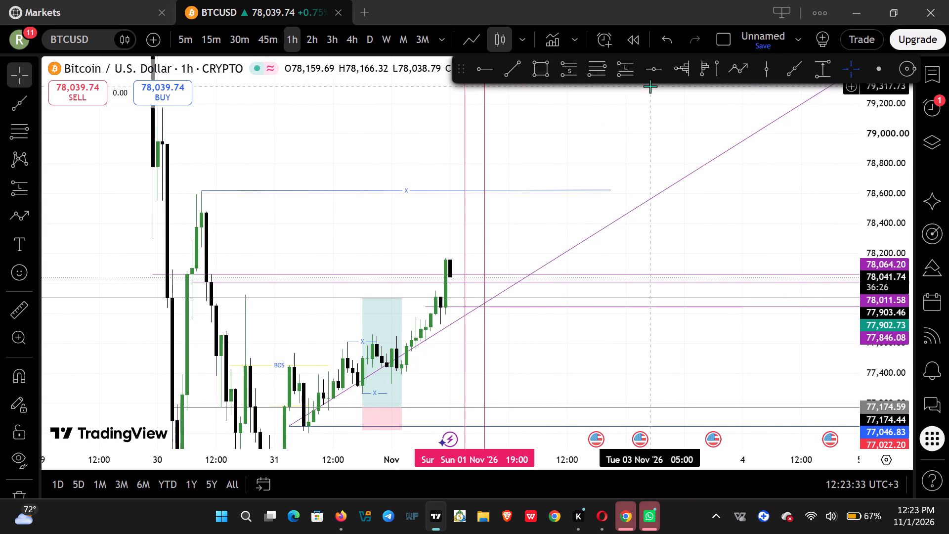
pyautogui.click(627, 70)
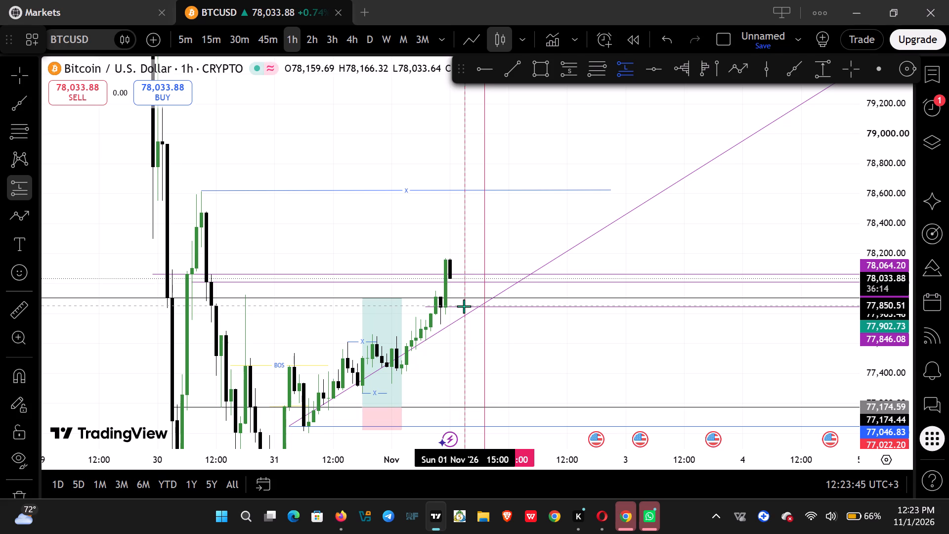
pyautogui.click(465, 307)
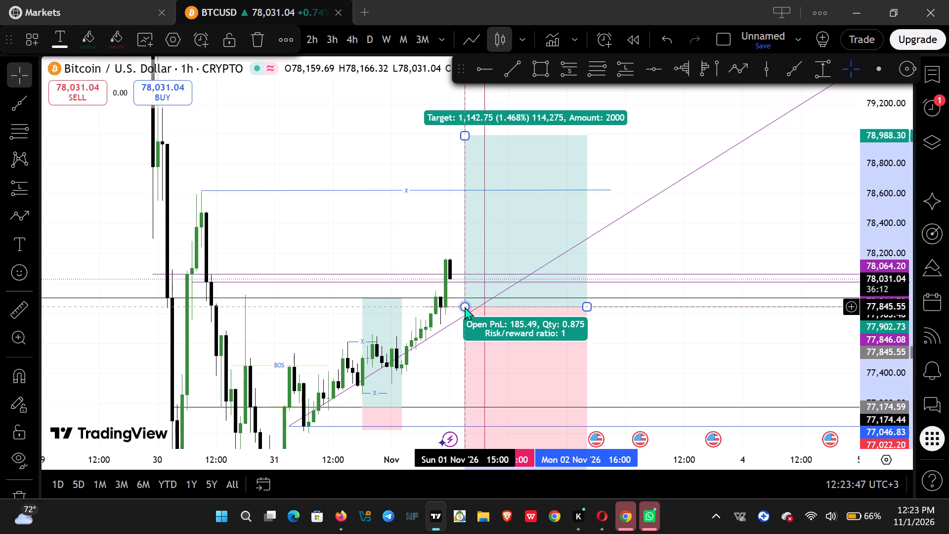
# Tighten the new long position's stop to about 77,732, just below the rising trend line.
pyautogui.moveTo(664, 355); pyautogui.dragTo(639, 364)
pyautogui.moveTo(639, 364); pyautogui.dragTo(639, 353)
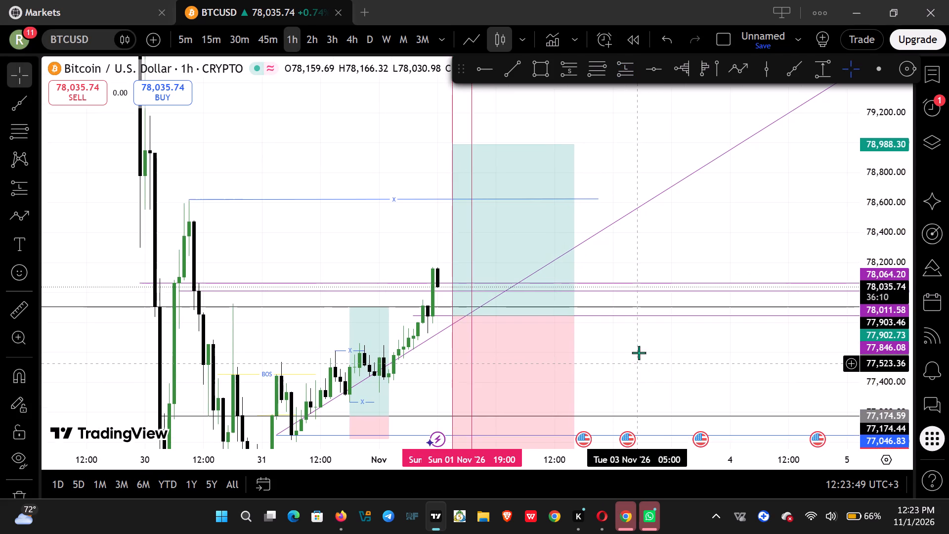
pyautogui.moveTo(639, 353); pyautogui.dragTo(635, 231)
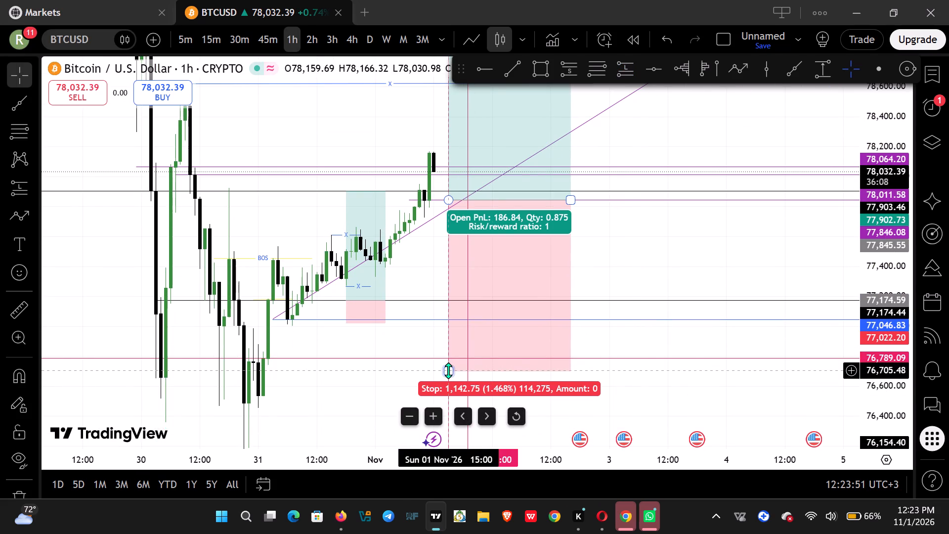
pyautogui.moveTo(448, 370); pyautogui.dragTo(439, 221)
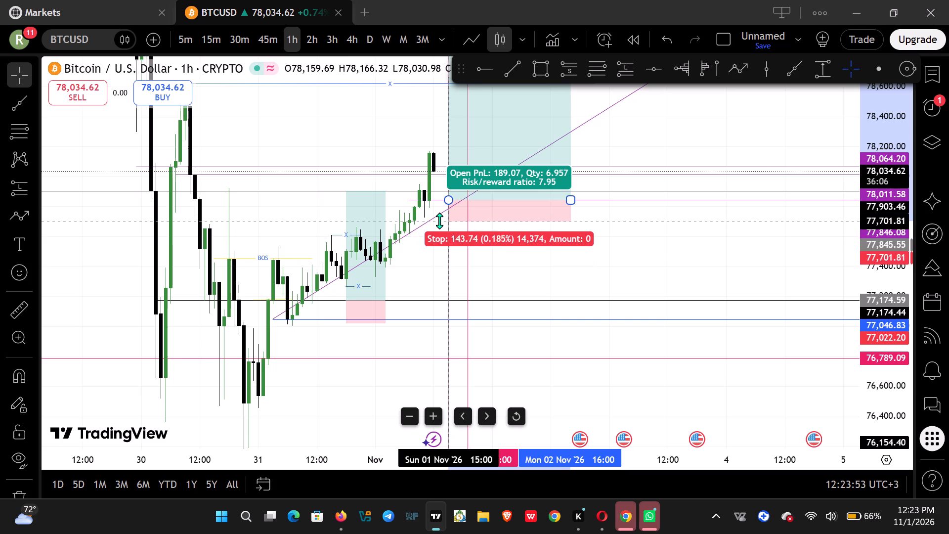
pyautogui.moveTo(439, 221); pyautogui.dragTo(444, 218)
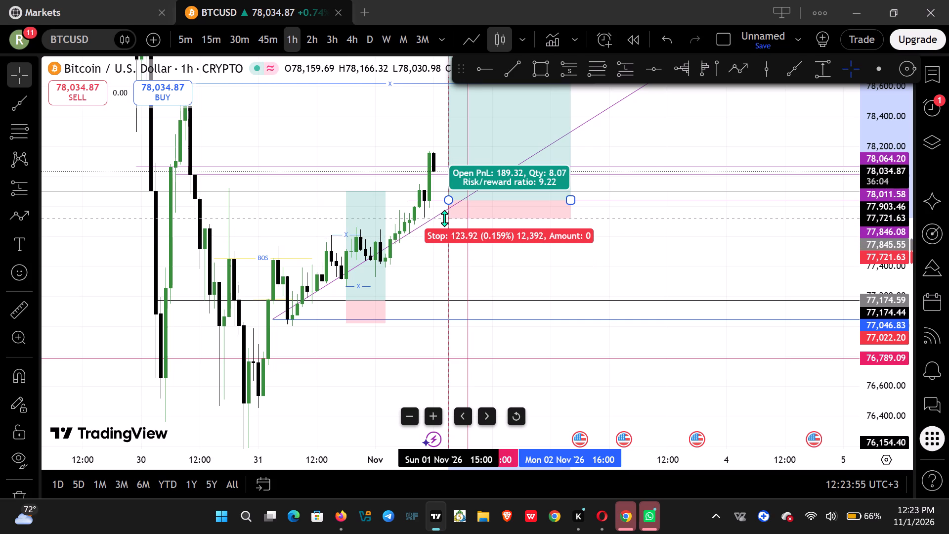
pyautogui.moveTo(444, 218); pyautogui.dragTo(444, 217)
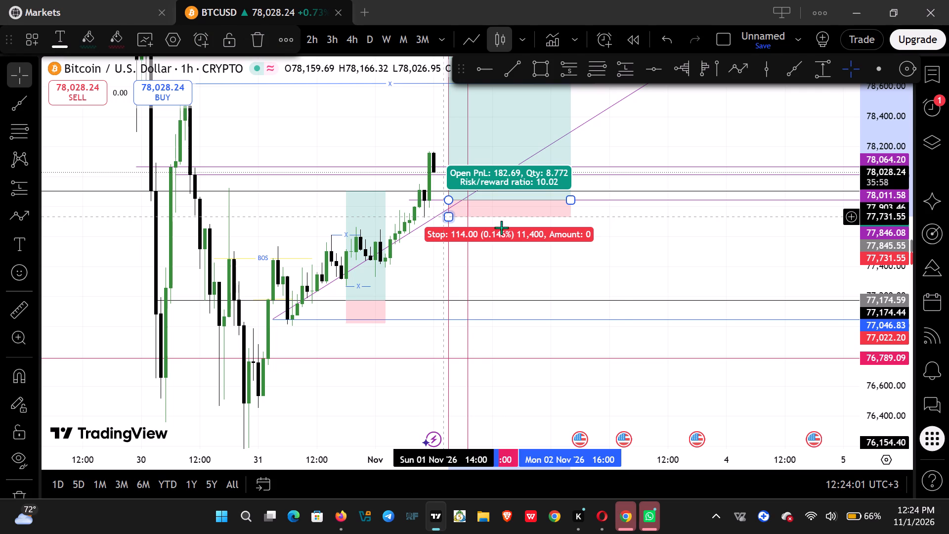
# Lower the long position's target to about 78,624, level with the blue X liquidity line.
pyautogui.moveTo(628, 135); pyautogui.dragTo(614, 281)
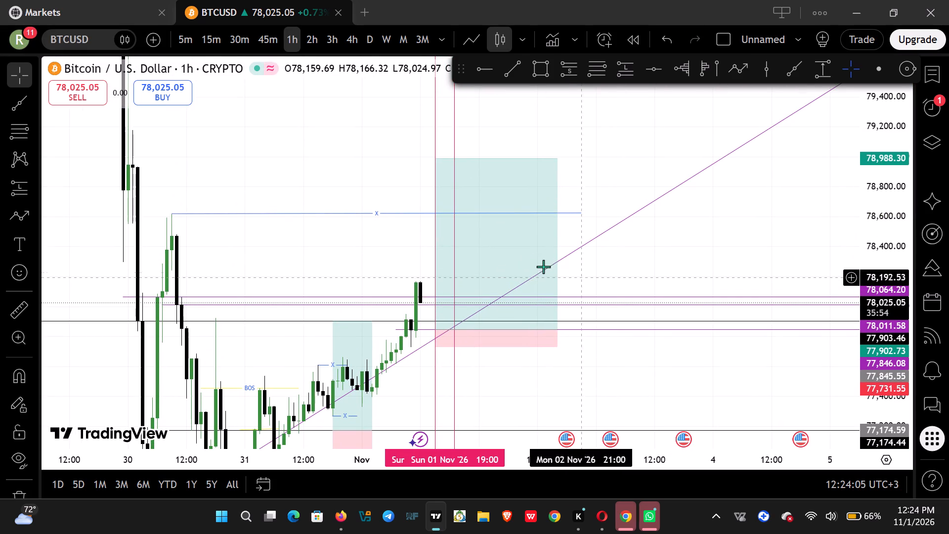
pyautogui.moveTo(436, 160); pyautogui.dragTo(436, 166)
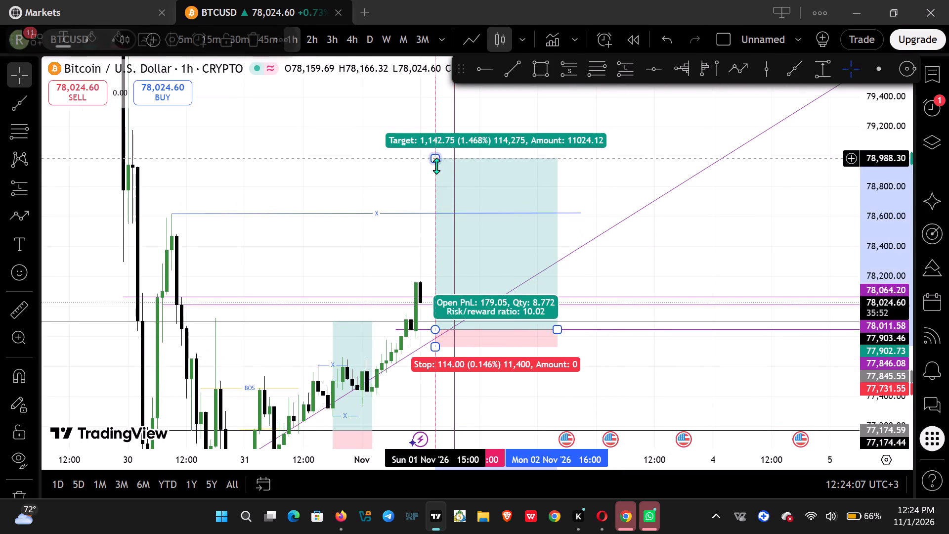
pyautogui.moveTo(436, 166); pyautogui.dragTo(438, 216)
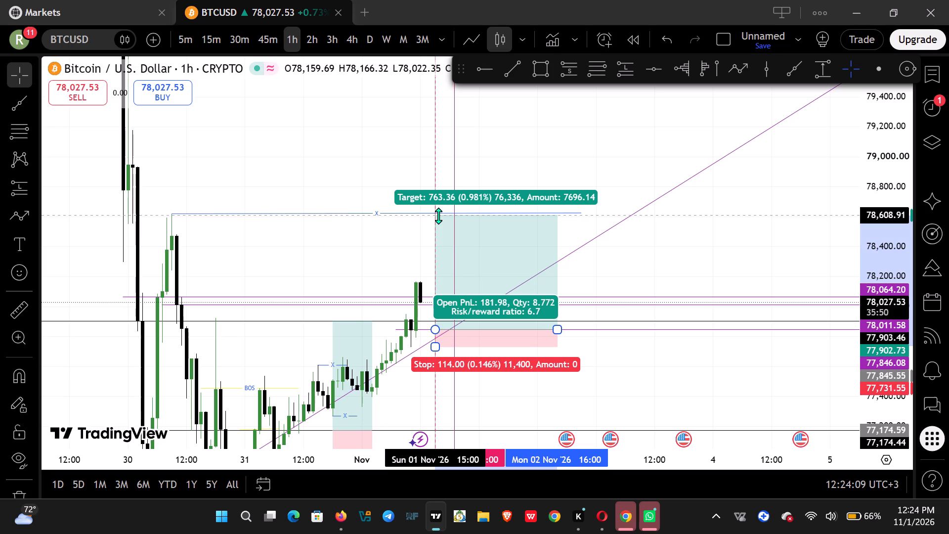
pyautogui.moveTo(438, 216); pyautogui.dragTo(440, 209)
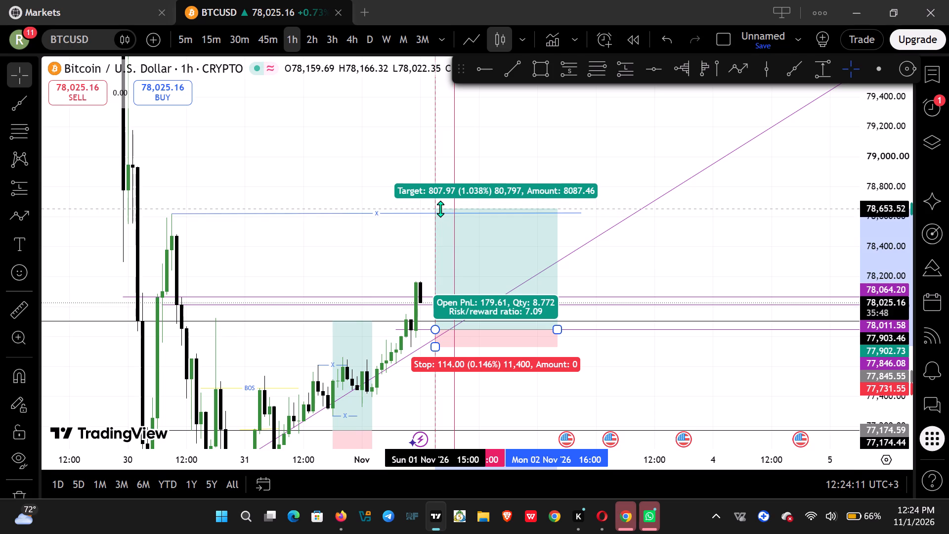
pyautogui.moveTo(440, 209); pyautogui.dragTo(437, 214)
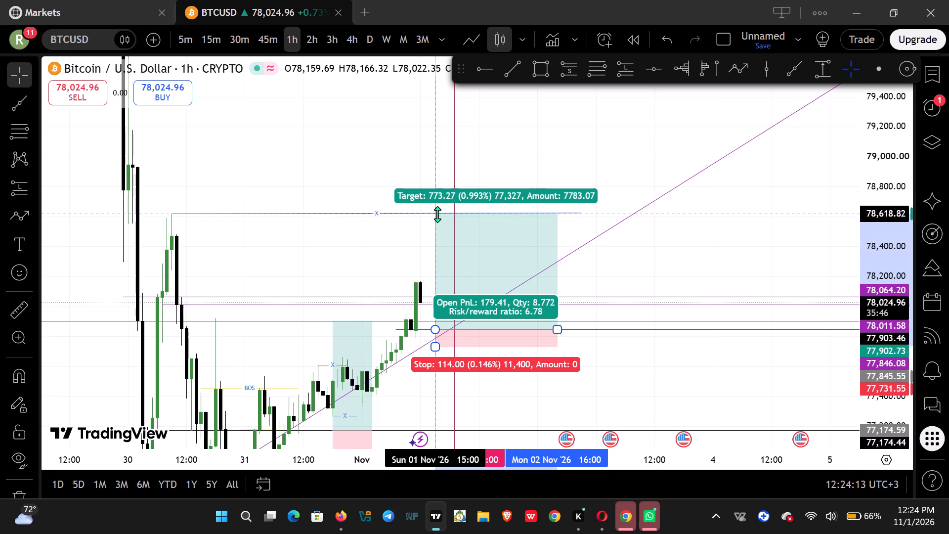
pyautogui.moveTo(437, 214); pyautogui.dragTo(436, 212)
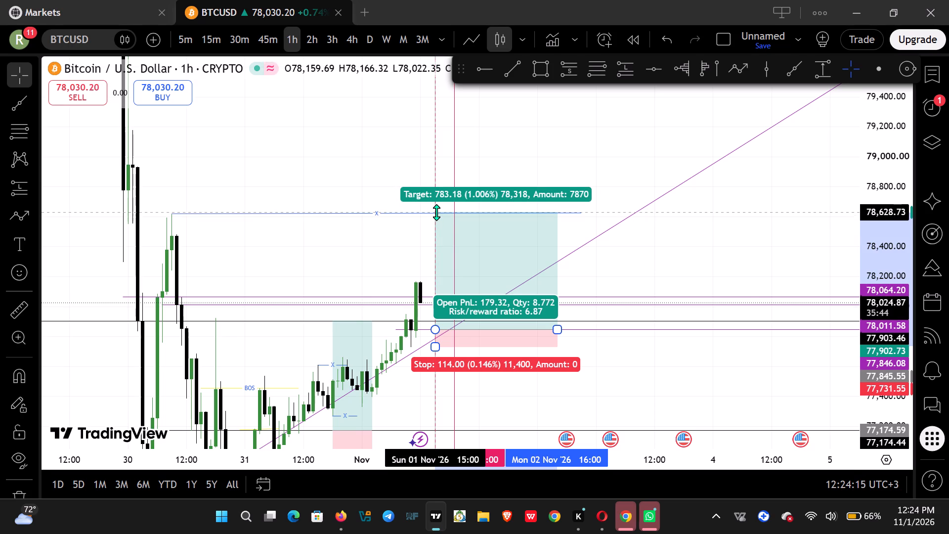
pyautogui.moveTo(436, 212); pyautogui.dragTo(436, 213)
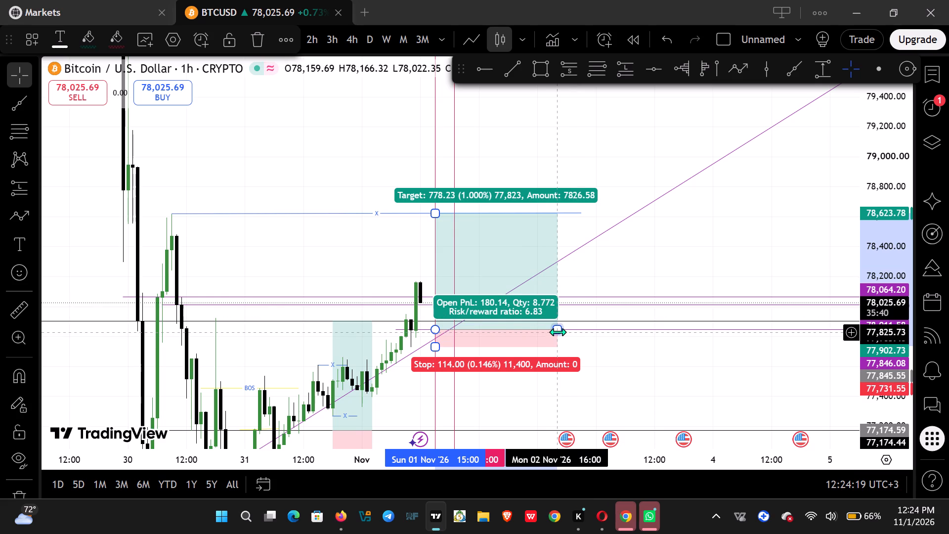
# Shorten the long position so that it ends at 2 November 07:00.
pyautogui.moveTo(558, 330); pyautogui.dragTo(532, 330)
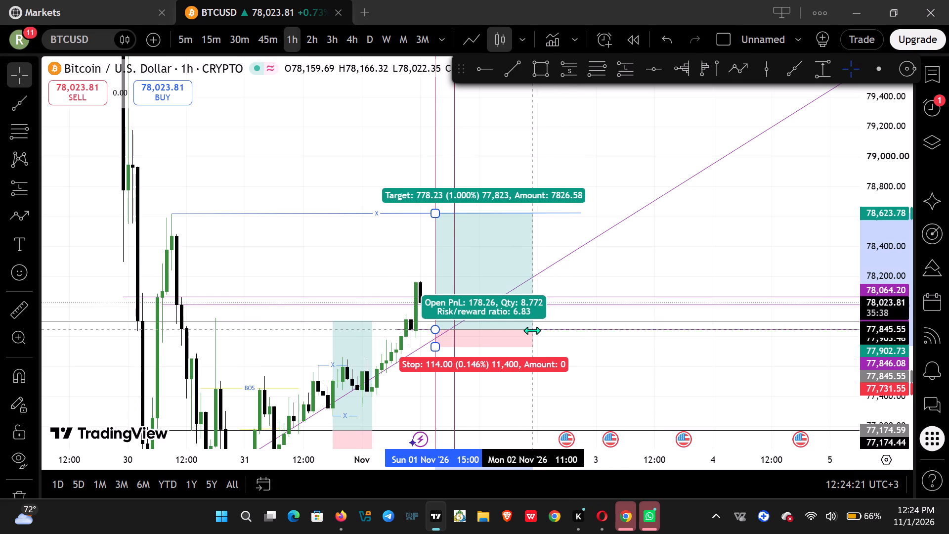
pyautogui.moveTo(532, 330); pyautogui.dragTo(514, 332)
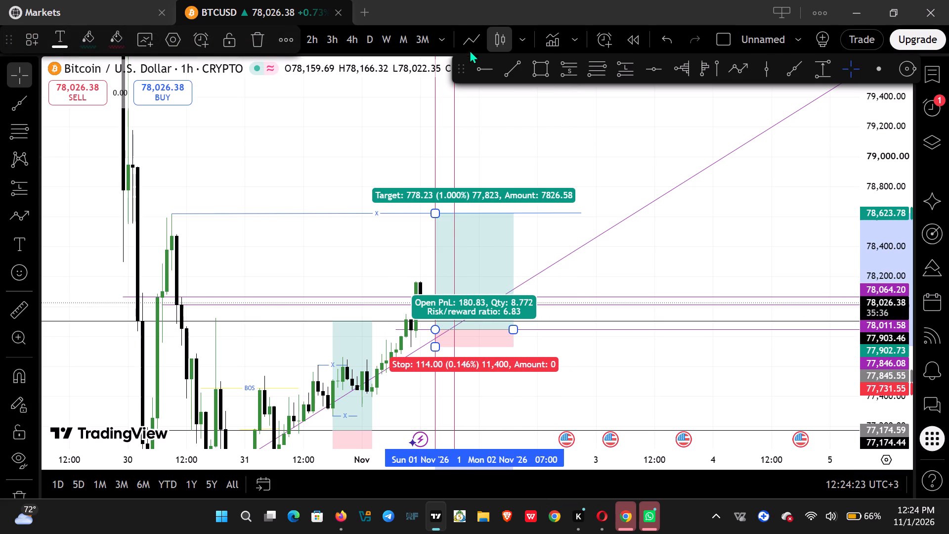
# Switch the chart display from candles to a line and review the long position against the marked levels.
pyautogui.click(475, 31)
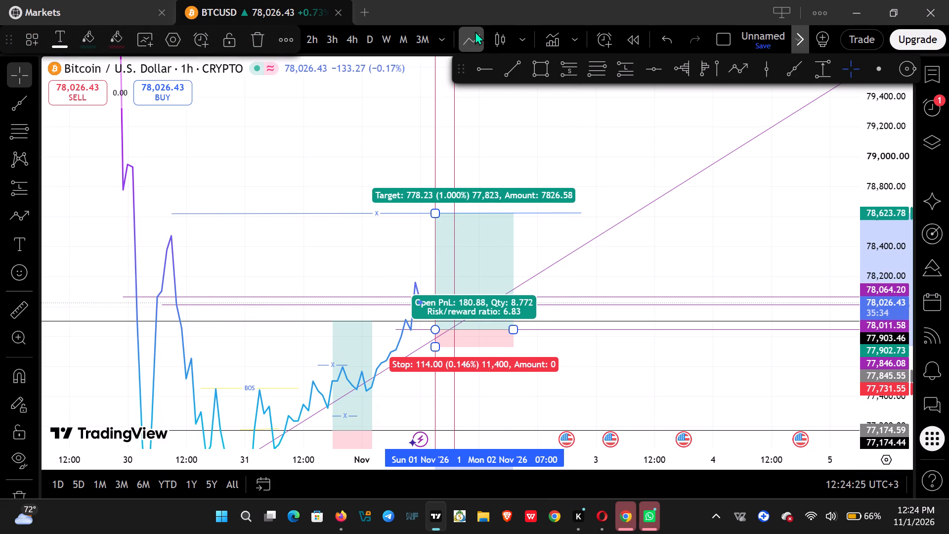
pyautogui.click(580, 359)
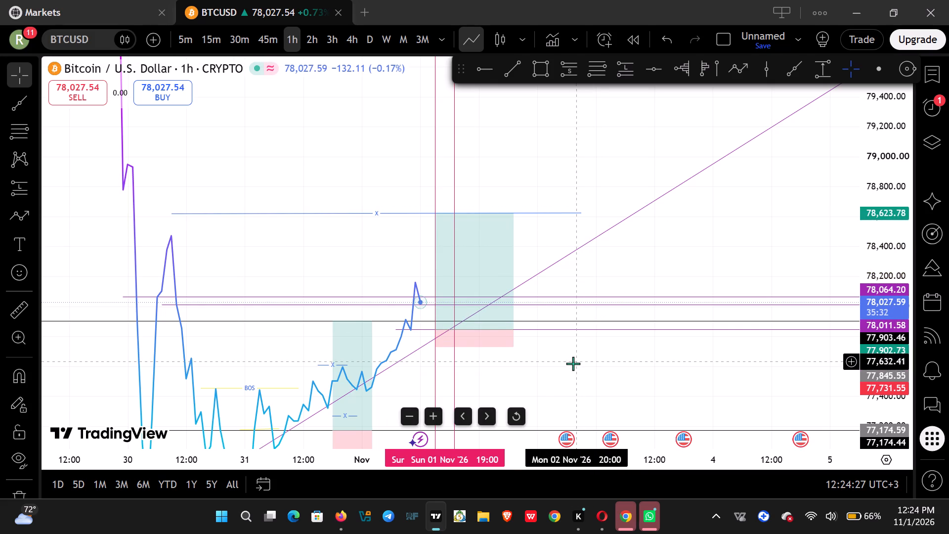
pyautogui.moveTo(573, 363); pyautogui.dragTo(598, 272)
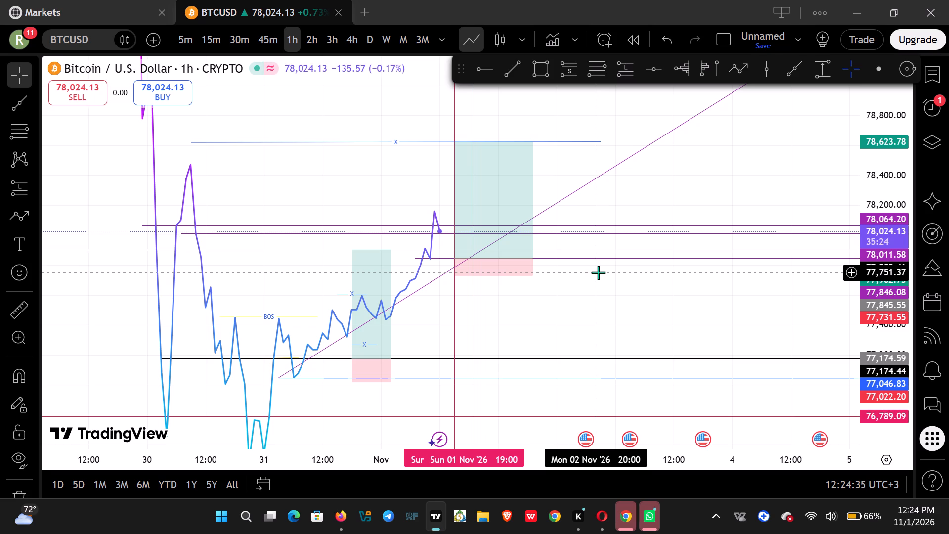
pyautogui.moveTo(871, 182); pyautogui.dragTo(903, 279)
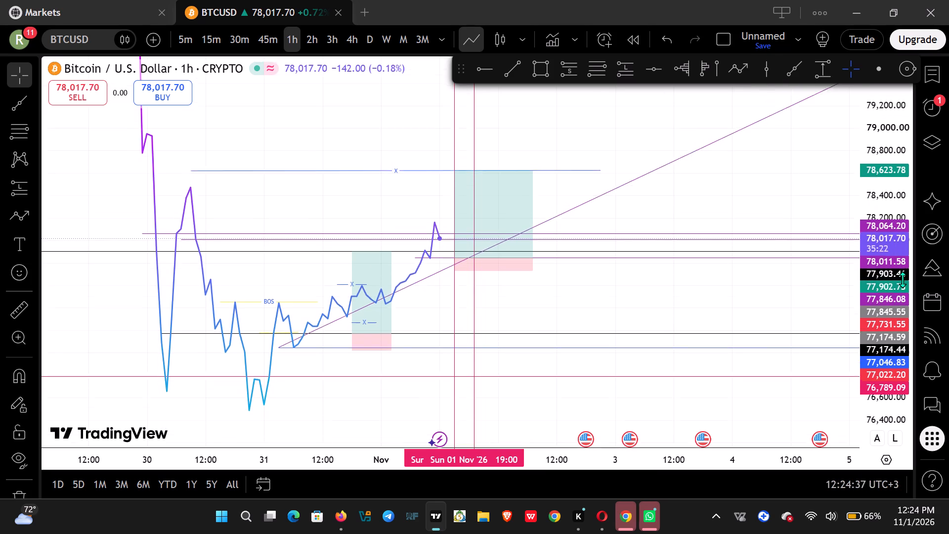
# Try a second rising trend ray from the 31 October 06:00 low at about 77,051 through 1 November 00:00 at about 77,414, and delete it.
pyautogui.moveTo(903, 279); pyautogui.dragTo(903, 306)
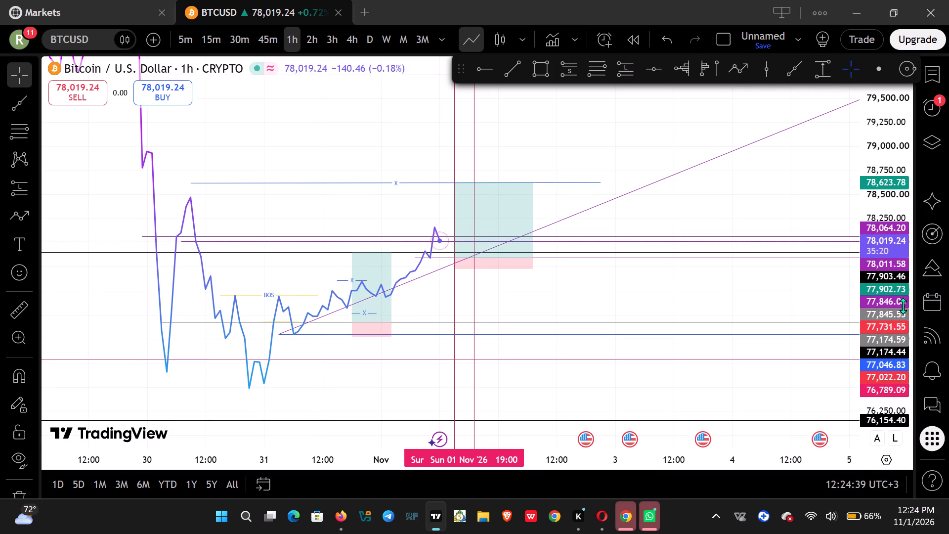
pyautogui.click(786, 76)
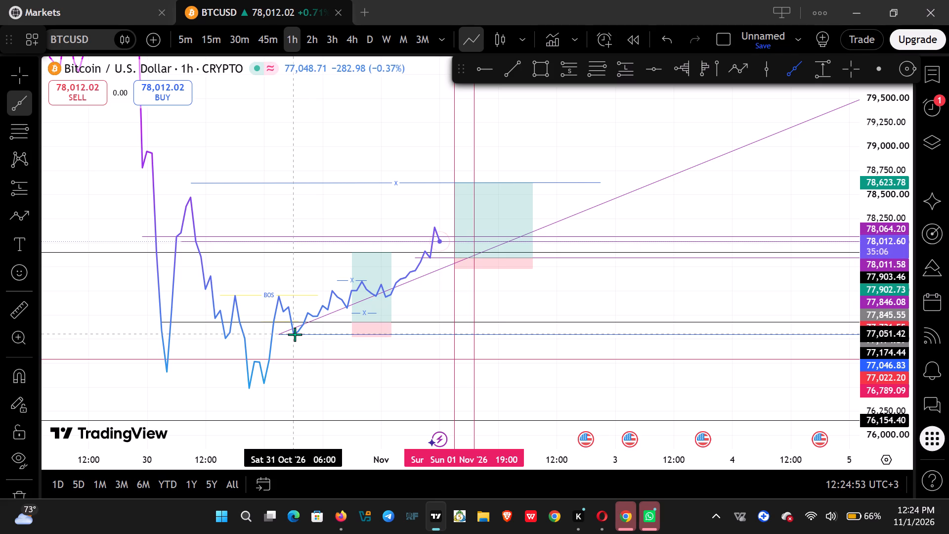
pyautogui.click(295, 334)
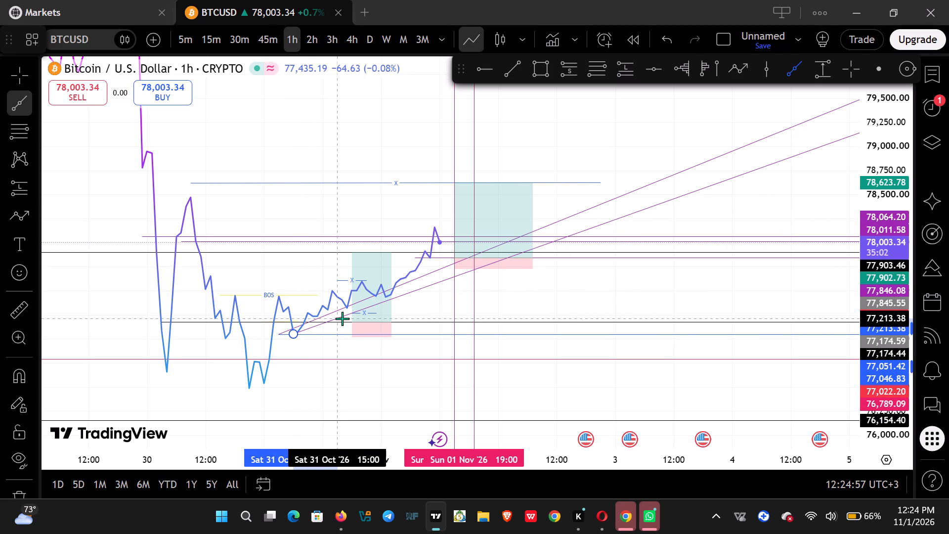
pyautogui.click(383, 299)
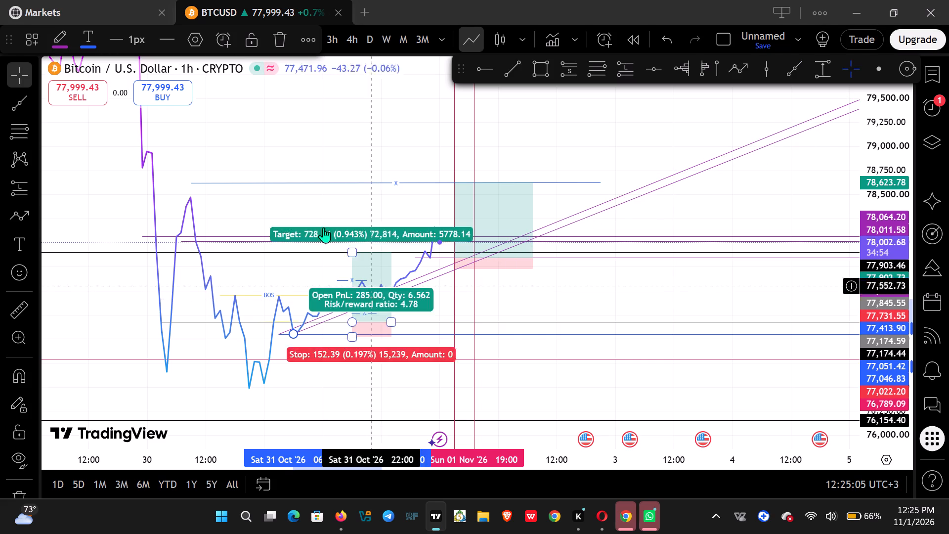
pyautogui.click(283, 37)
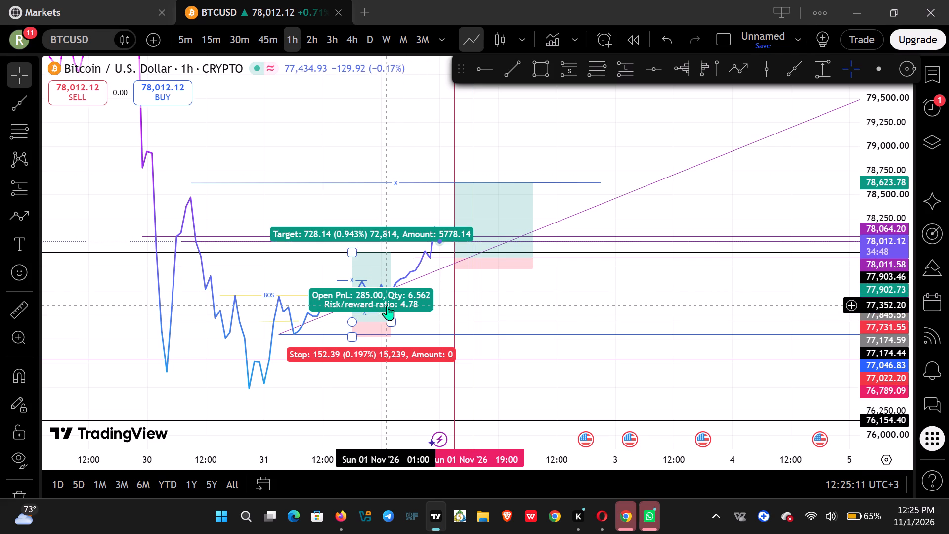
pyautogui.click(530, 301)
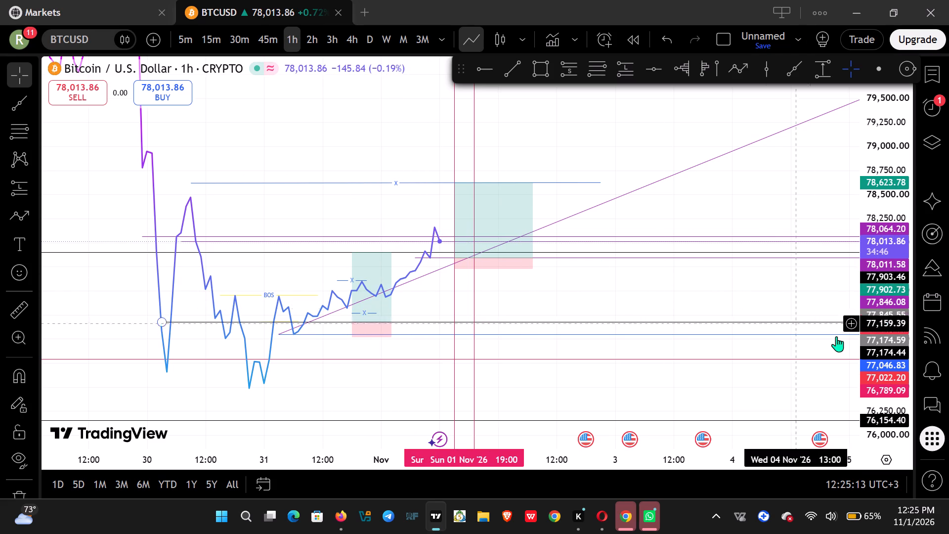
# Switch the chart display from a line back to candles.
pyautogui.moveTo(865, 364); pyautogui.dragTo(859, 203)
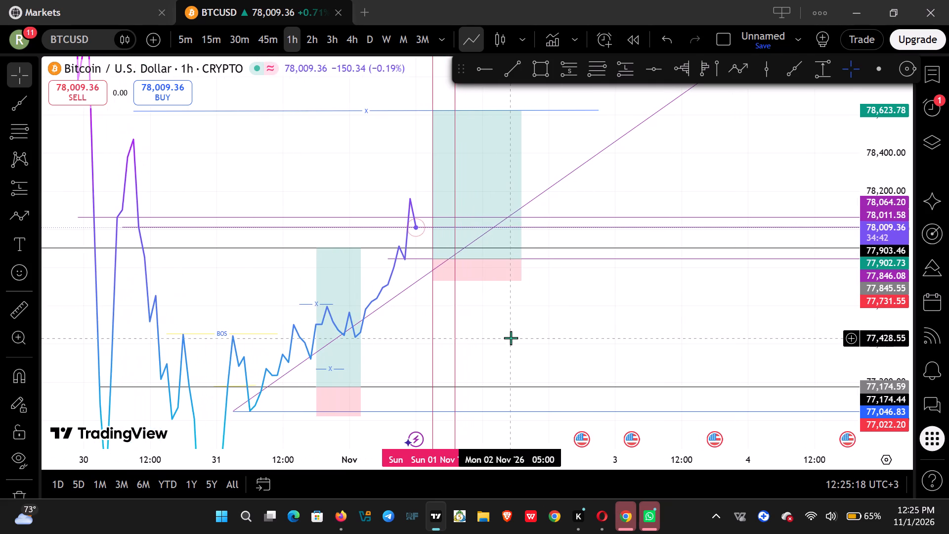
pyautogui.moveTo(511, 338); pyautogui.dragTo(672, 314)
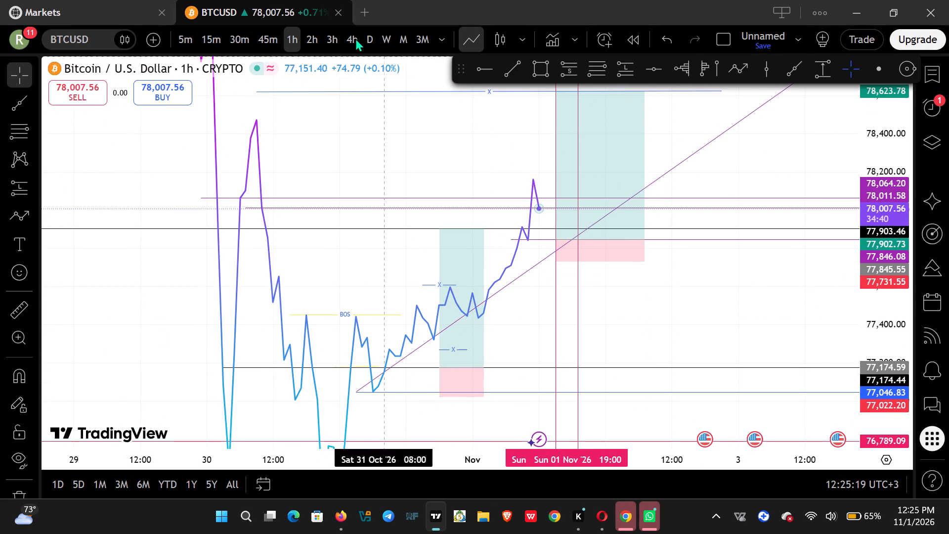
pyautogui.click(500, 40)
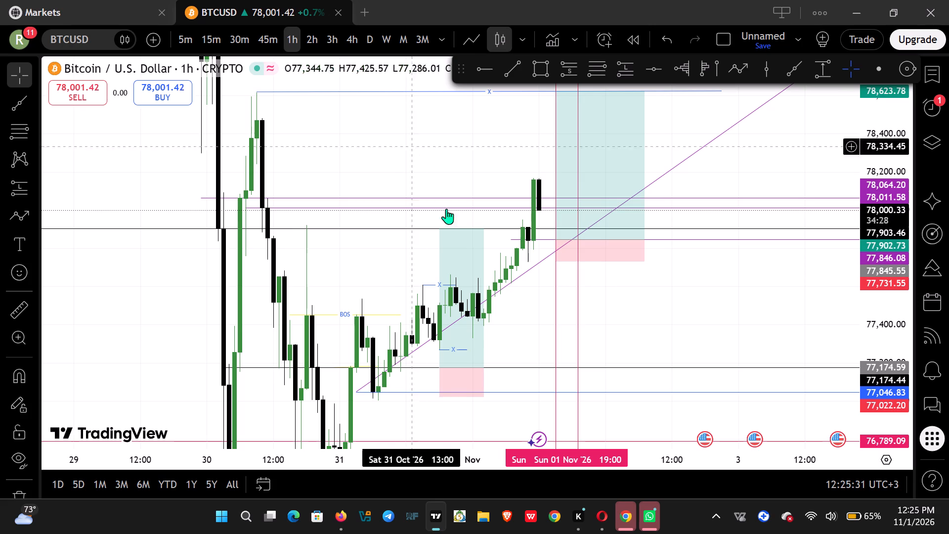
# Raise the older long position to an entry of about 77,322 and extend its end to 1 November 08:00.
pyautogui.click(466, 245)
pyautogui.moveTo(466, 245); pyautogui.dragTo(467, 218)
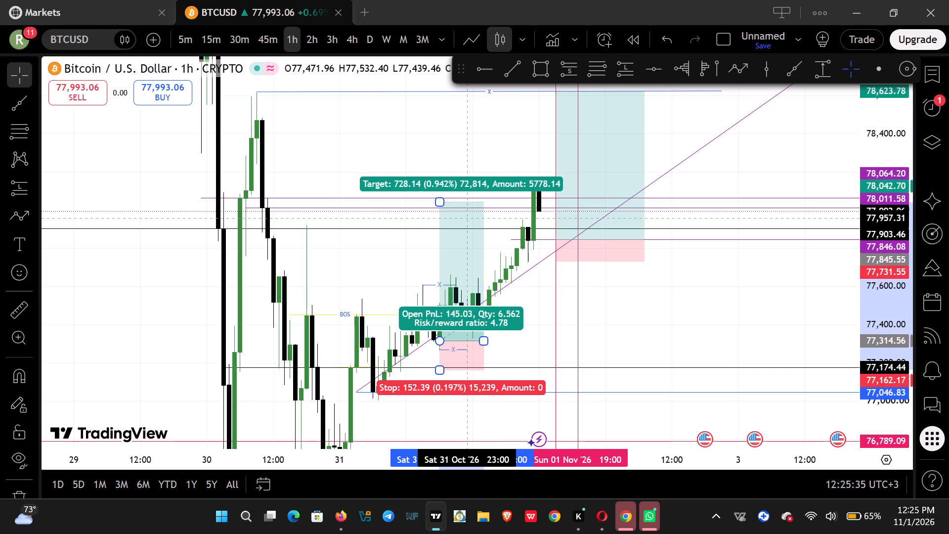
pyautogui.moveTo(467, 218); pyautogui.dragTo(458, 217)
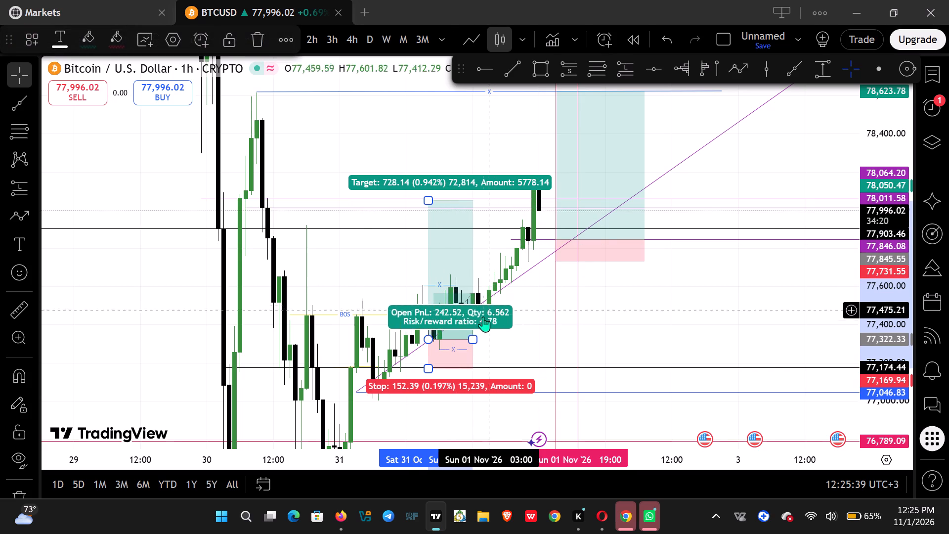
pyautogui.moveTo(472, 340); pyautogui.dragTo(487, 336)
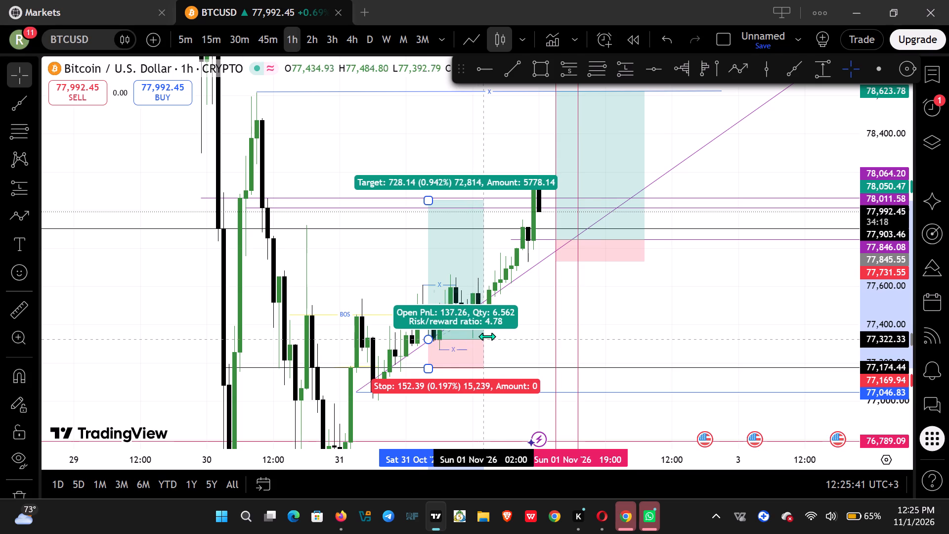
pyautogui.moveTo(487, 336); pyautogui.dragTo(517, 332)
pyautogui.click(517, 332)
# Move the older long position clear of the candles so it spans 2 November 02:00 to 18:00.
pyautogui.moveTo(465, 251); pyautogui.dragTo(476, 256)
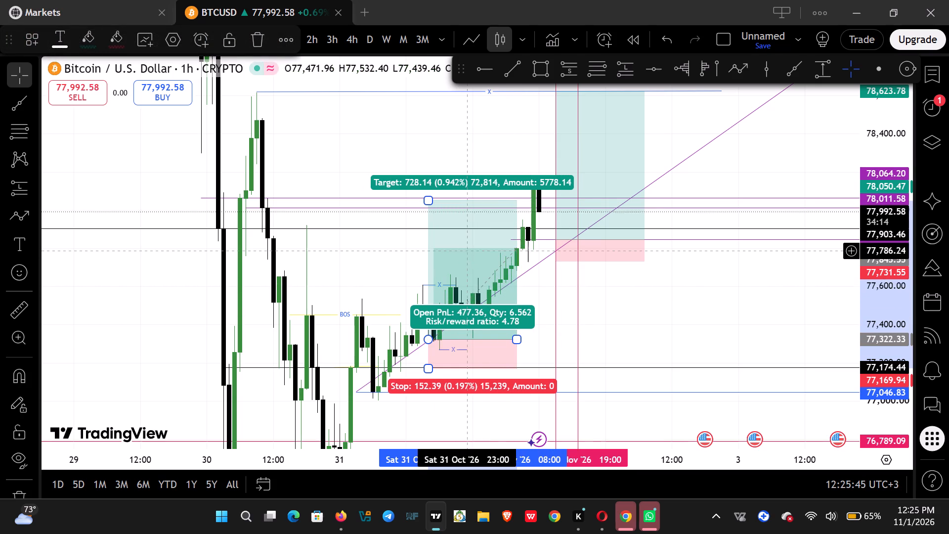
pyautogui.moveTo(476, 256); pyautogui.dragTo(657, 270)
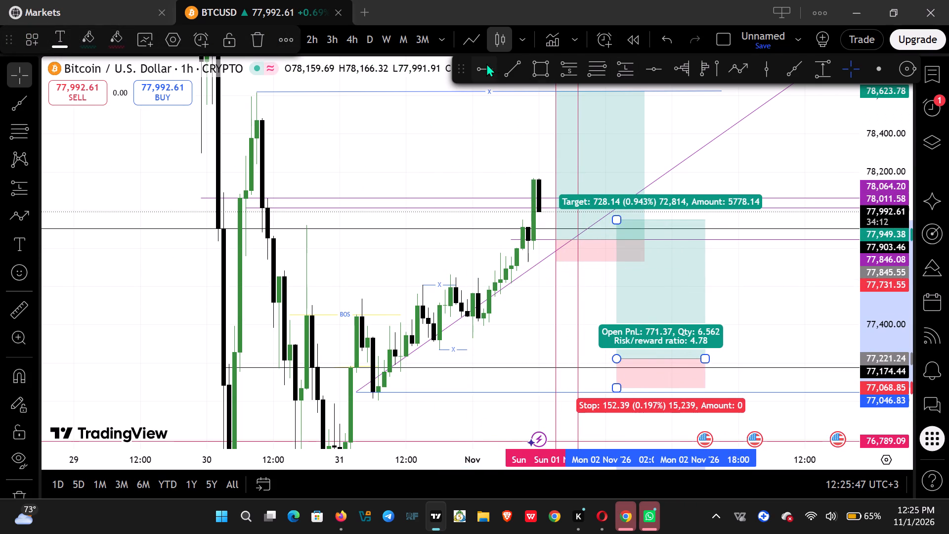
# Draw a horizontal ray at about 77,320 from the 31 October 15:00 candle, along the swing low.
pyautogui.click(486, 63)
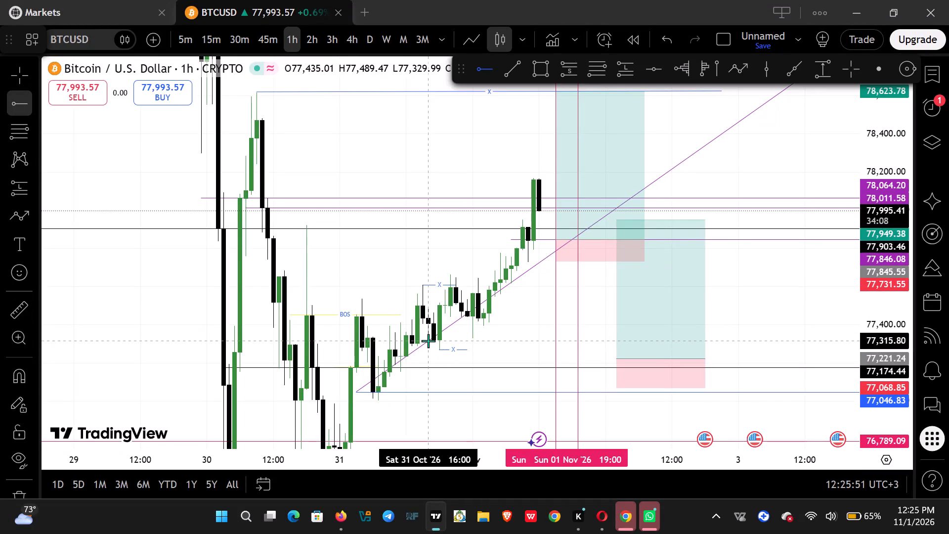
pyautogui.click(425, 340)
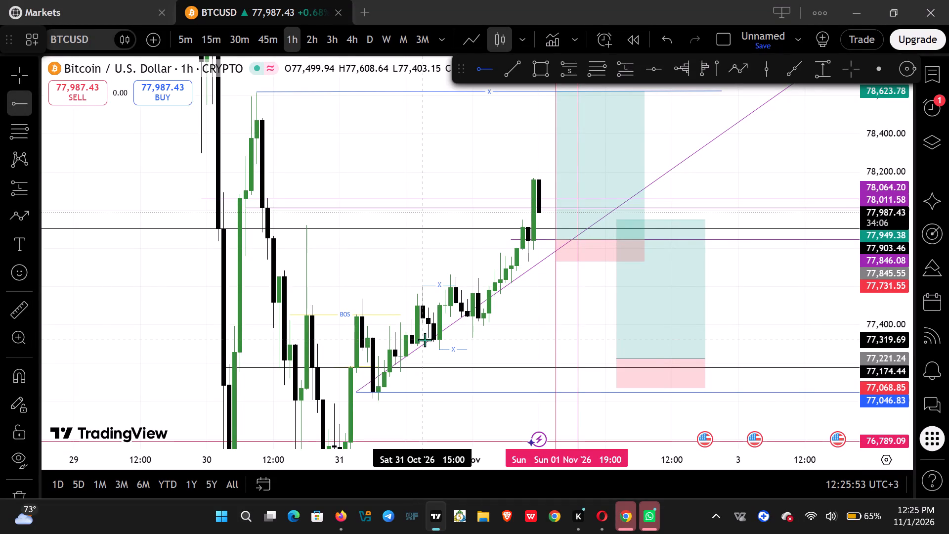
pyautogui.click(544, 318)
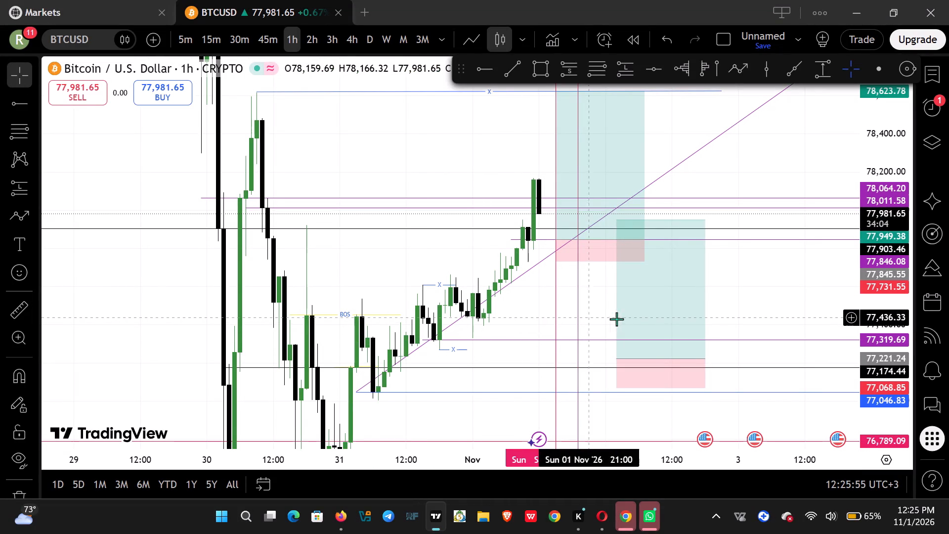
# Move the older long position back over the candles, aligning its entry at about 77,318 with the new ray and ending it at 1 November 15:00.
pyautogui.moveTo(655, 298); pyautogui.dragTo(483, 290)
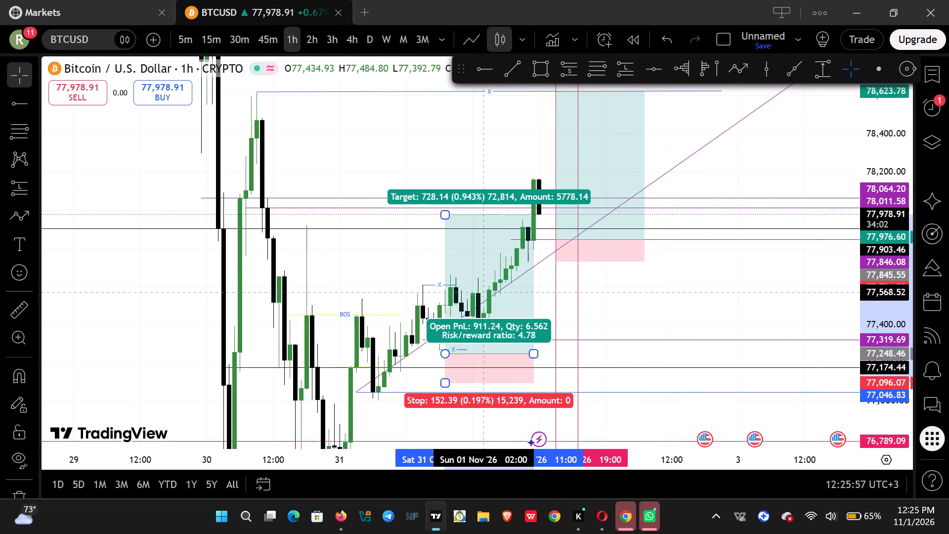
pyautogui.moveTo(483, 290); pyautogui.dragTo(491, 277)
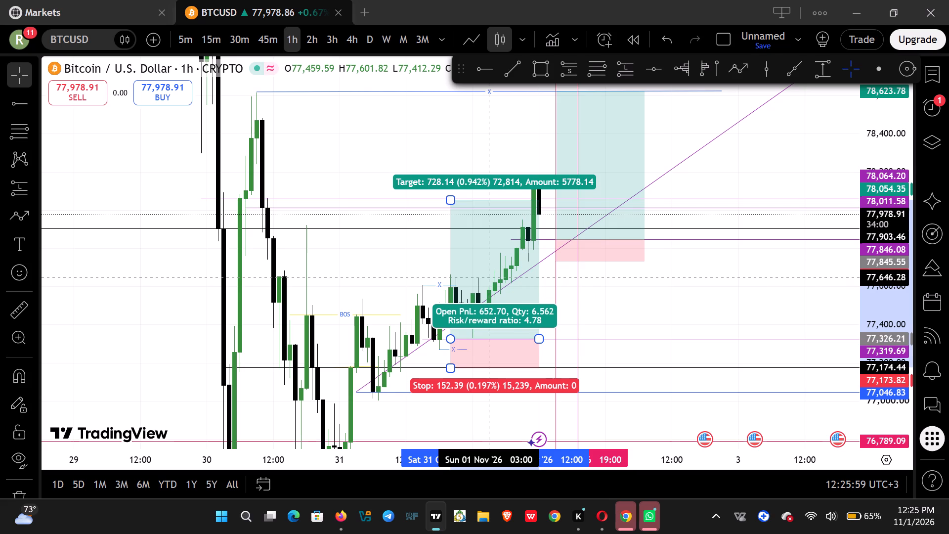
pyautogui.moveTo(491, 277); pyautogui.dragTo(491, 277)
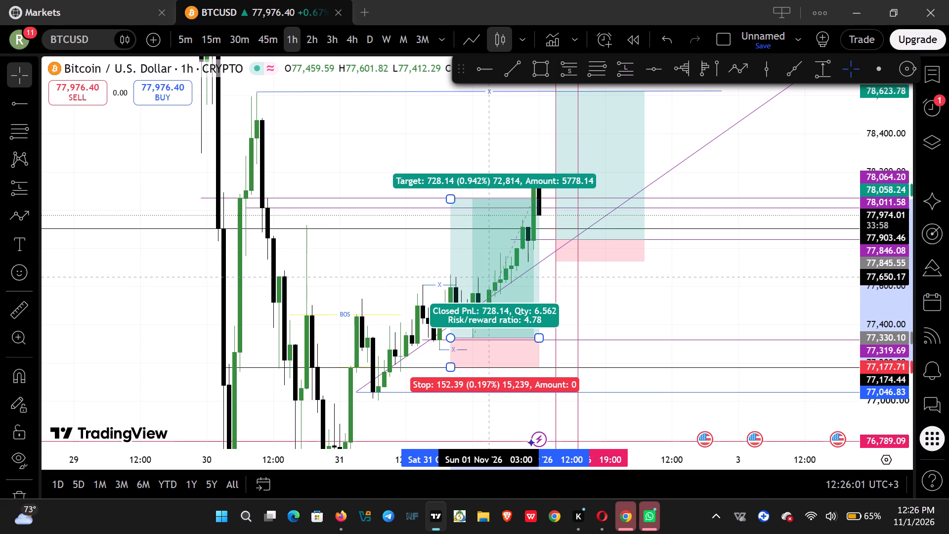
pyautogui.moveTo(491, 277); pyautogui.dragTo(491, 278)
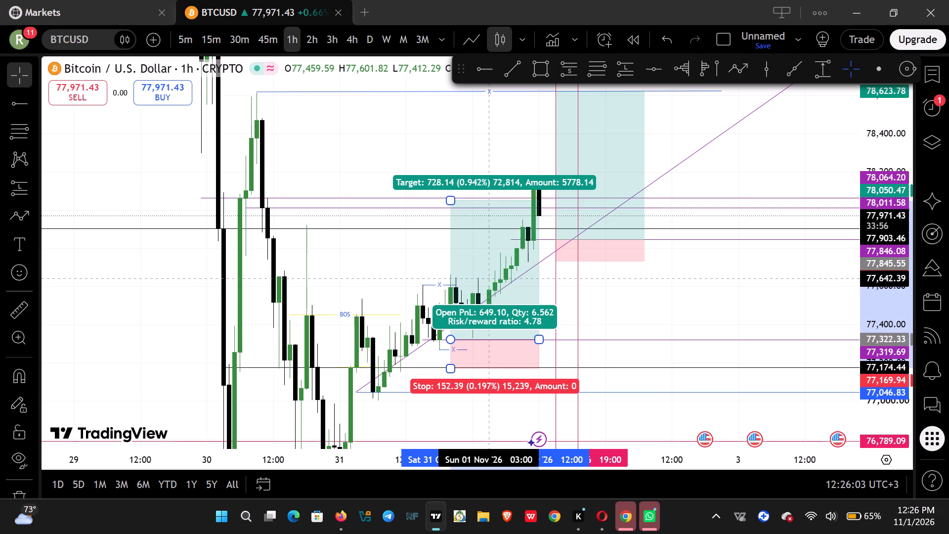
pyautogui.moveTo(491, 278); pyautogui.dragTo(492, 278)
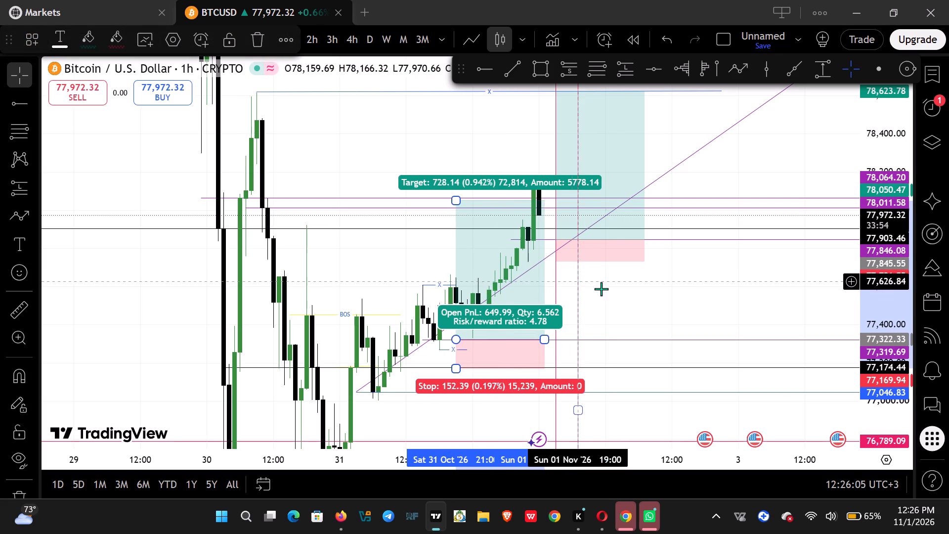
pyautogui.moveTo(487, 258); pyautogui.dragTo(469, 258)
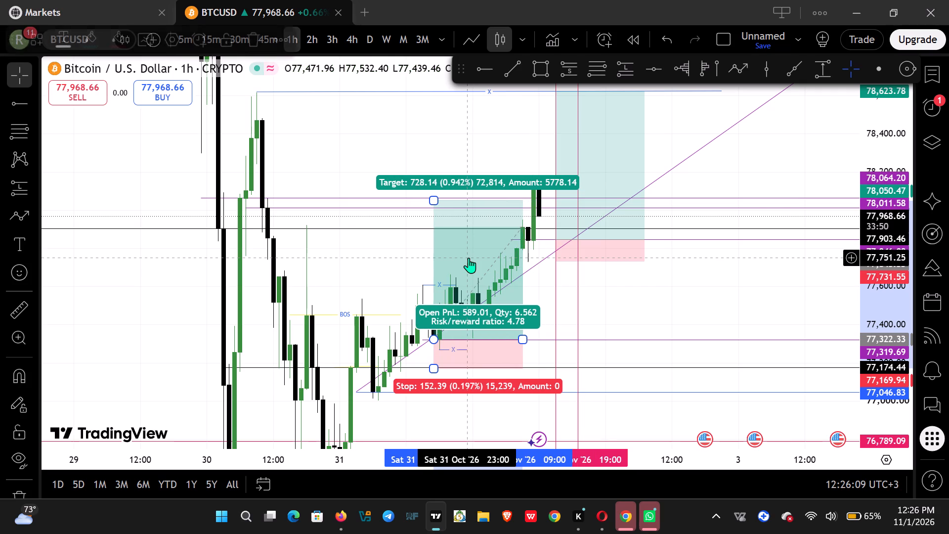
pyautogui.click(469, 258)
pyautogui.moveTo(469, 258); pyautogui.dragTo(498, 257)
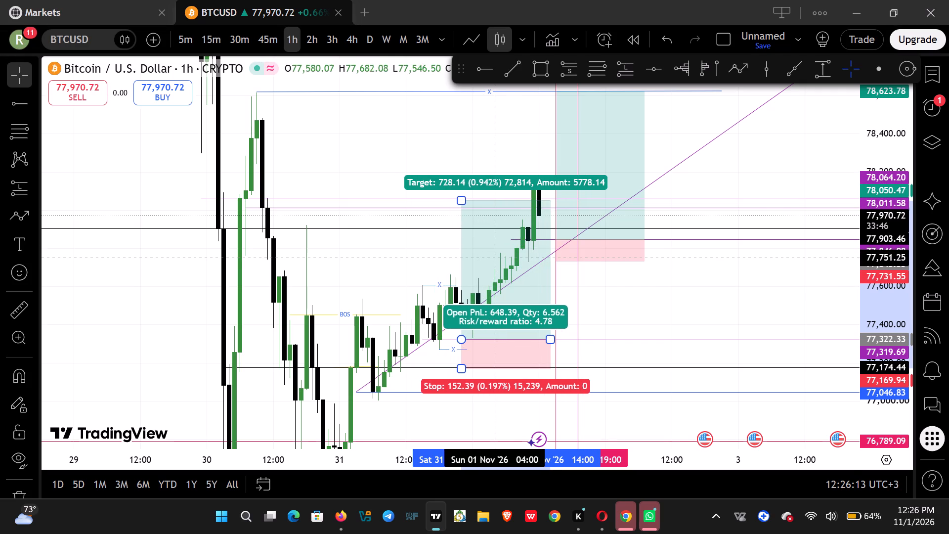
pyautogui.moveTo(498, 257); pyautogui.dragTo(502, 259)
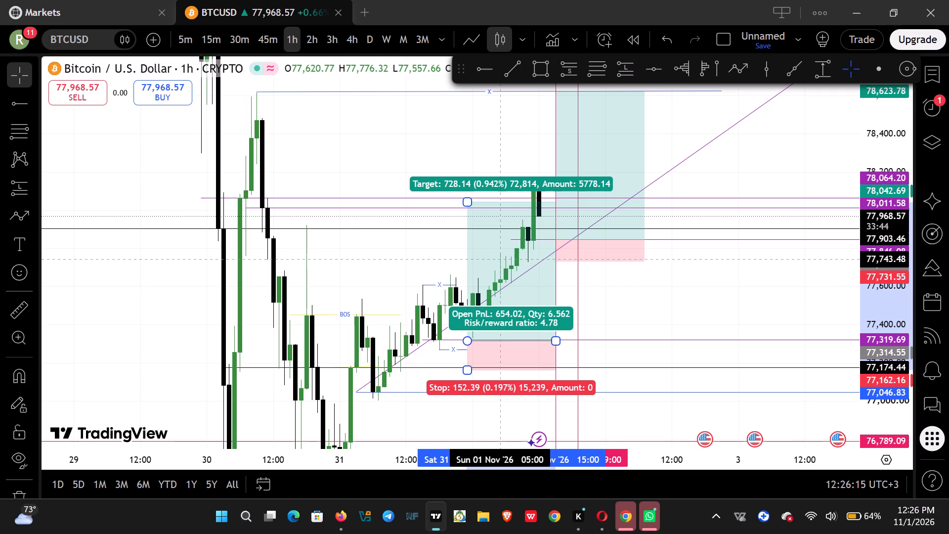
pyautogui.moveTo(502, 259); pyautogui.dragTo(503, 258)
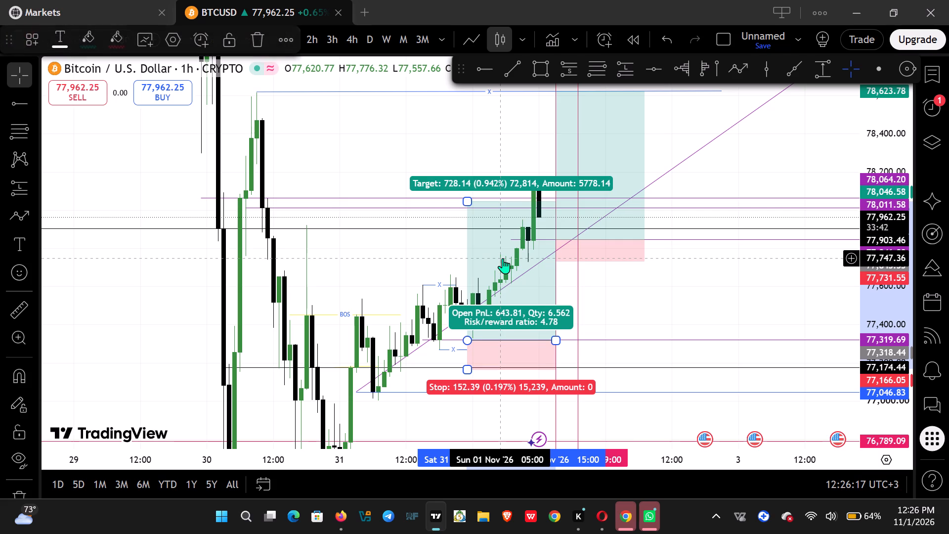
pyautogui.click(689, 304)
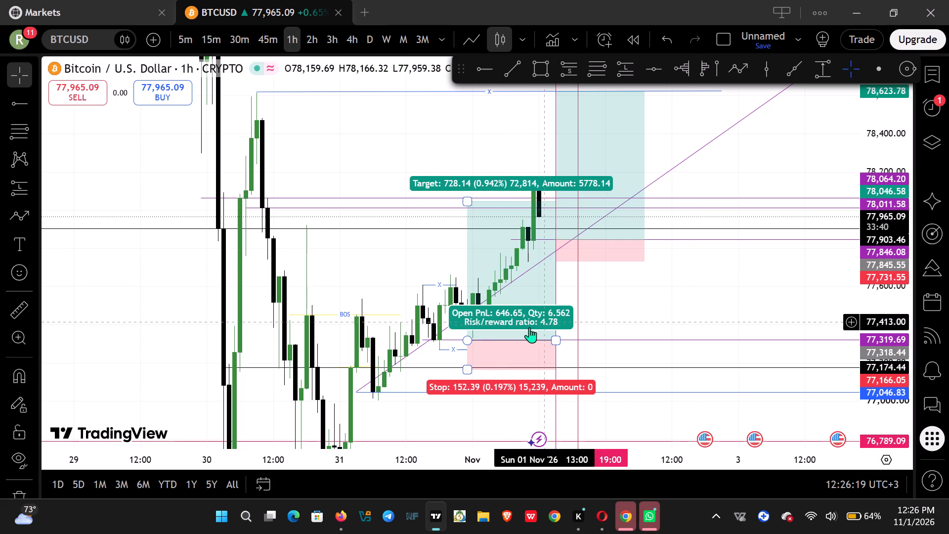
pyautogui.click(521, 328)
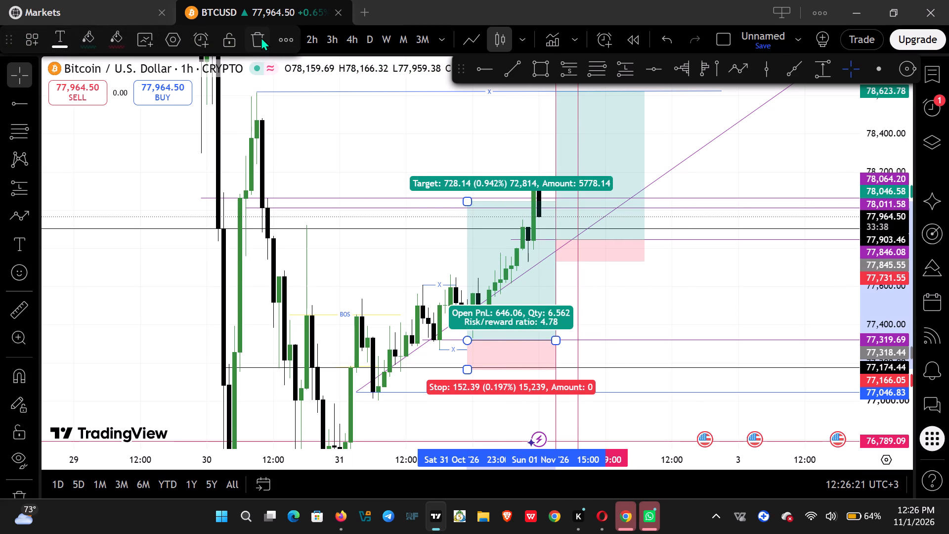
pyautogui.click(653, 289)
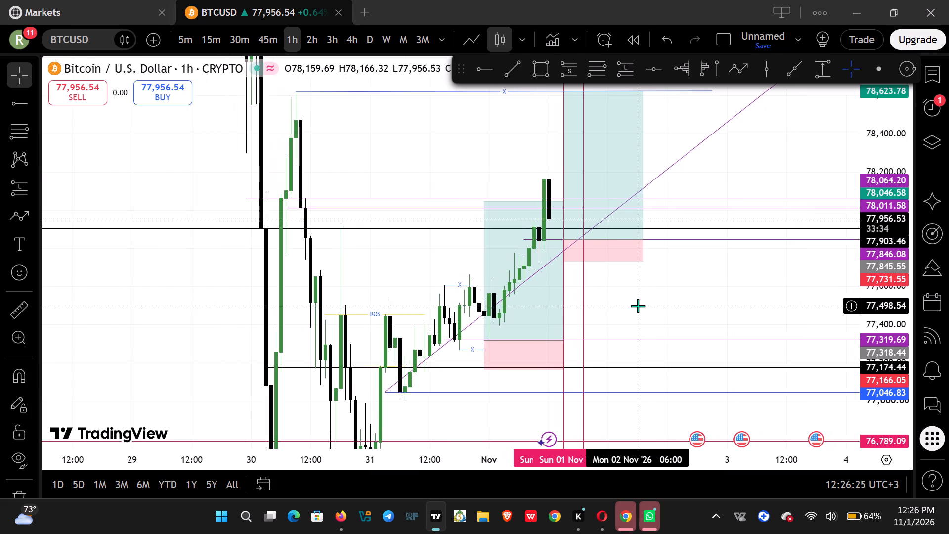
# Extend the newer long position's start back to 1 November 12:00, with its entry at about 77,845 on the purple level.
pyautogui.moveTo(654, 299); pyautogui.dragTo(596, 314)
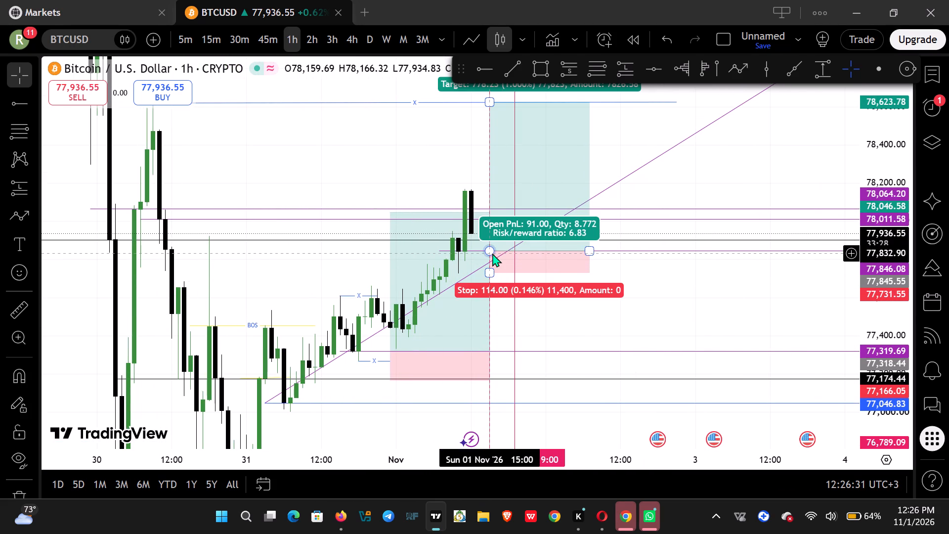
pyautogui.moveTo(488, 252); pyautogui.dragTo(470, 252)
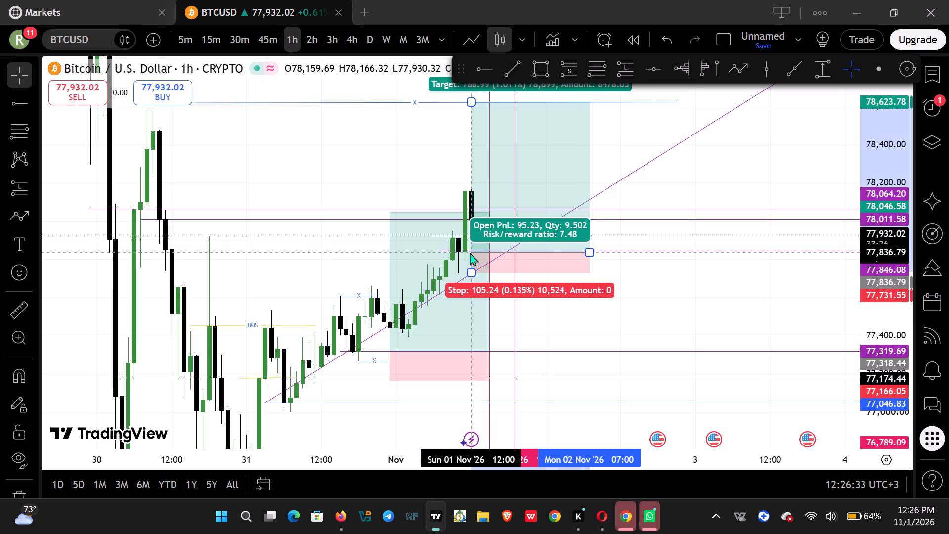
pyautogui.moveTo(470, 252); pyautogui.dragTo(467, 251)
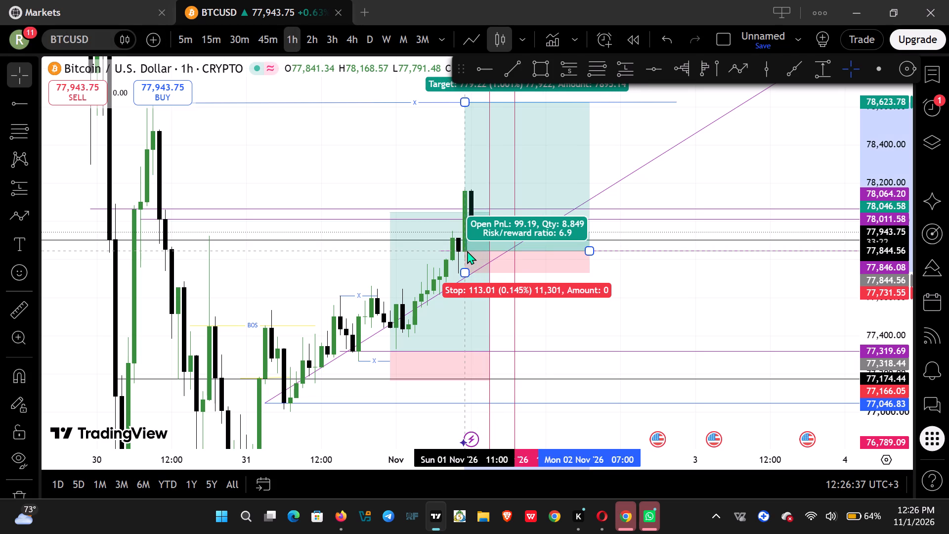
pyautogui.moveTo(467, 251); pyautogui.dragTo(471, 251)
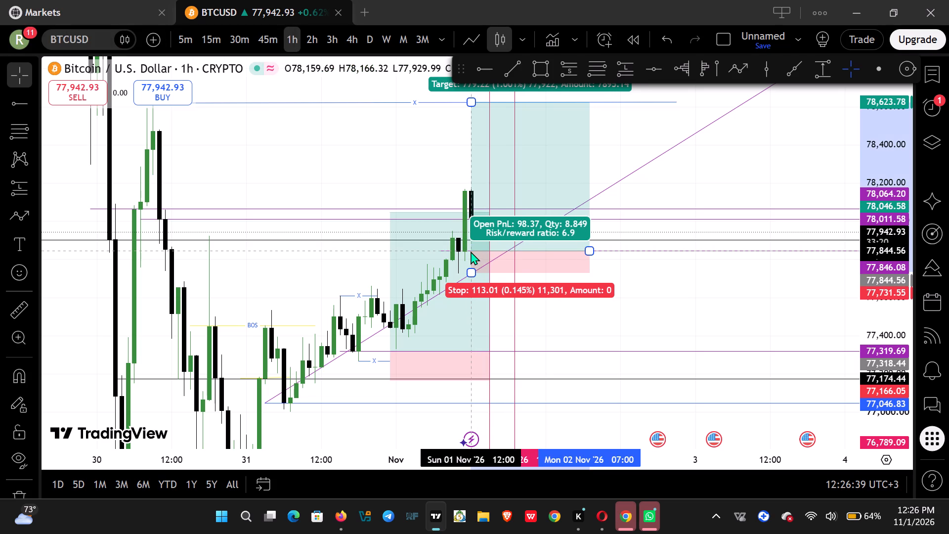
pyautogui.moveTo(471, 251); pyautogui.dragTo(471, 251)
pyautogui.click(595, 314)
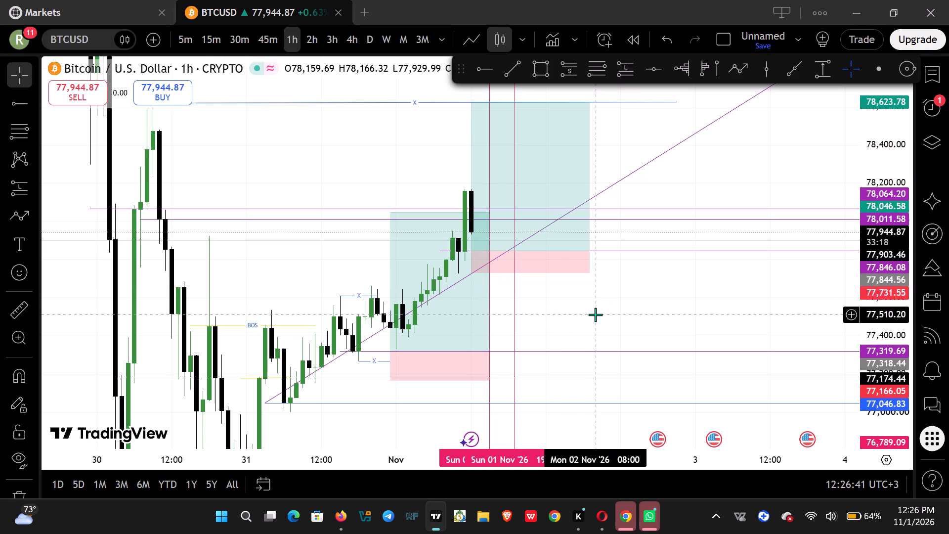
# Delete the older long position with its entry near 77,318.
pyautogui.click(453, 330)
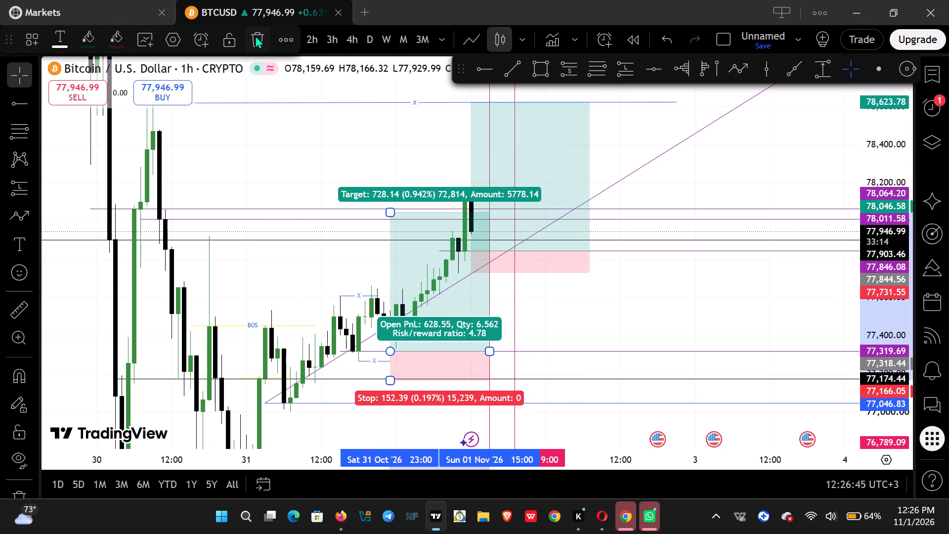
pyautogui.click(255, 35)
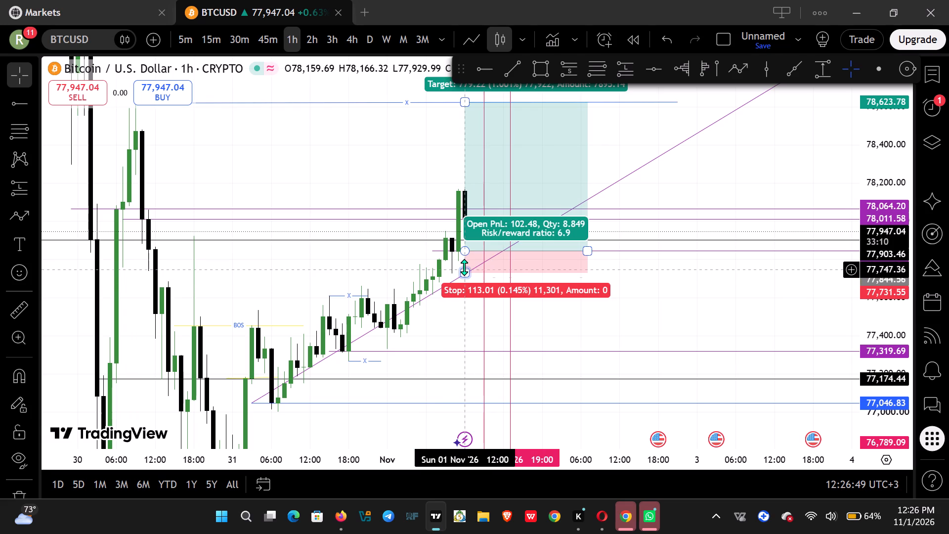
# Lower the remaining long position's stop to about 77,724.
pyautogui.click(468, 271)
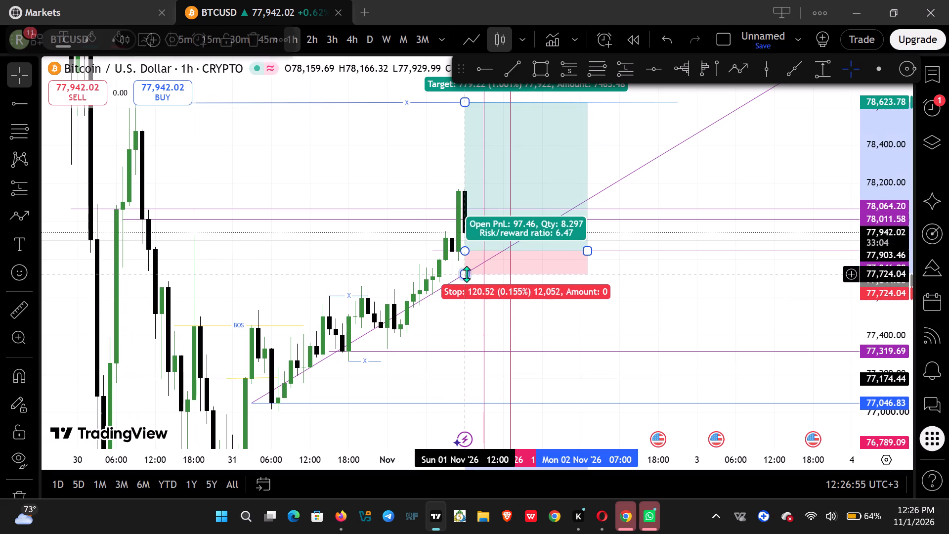
pyautogui.click(657, 294)
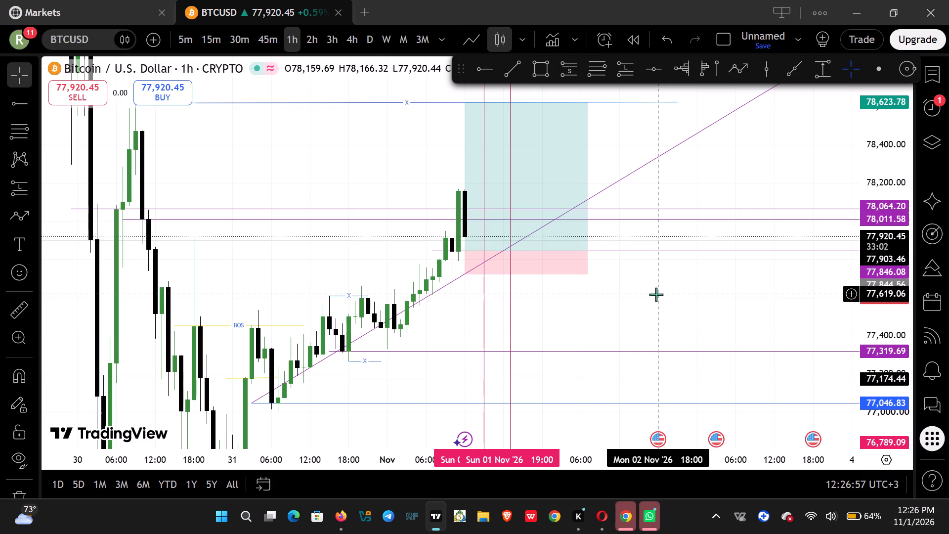
# Shift the whole long position later in time so it starts at the first vertical time line, 1 November 15:00.
pyautogui.moveTo(656, 294); pyautogui.dragTo(676, 318)
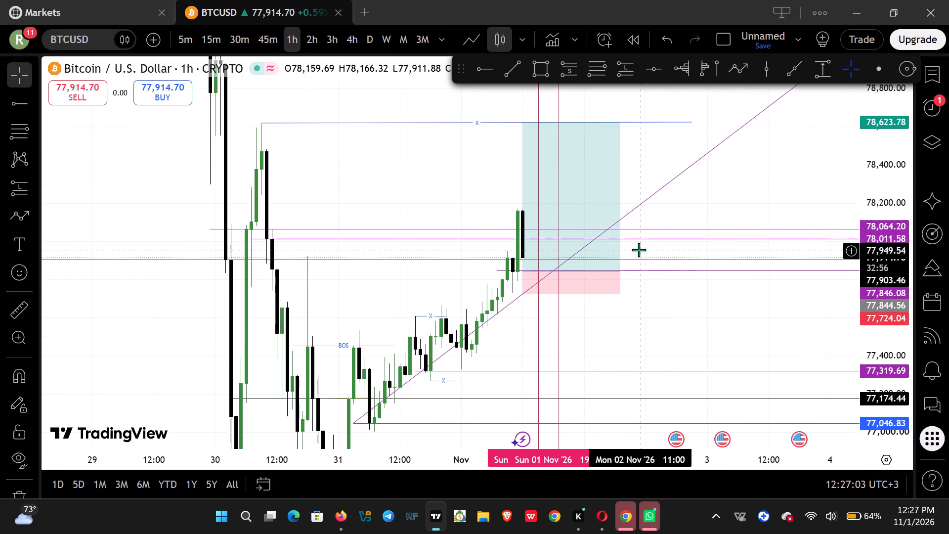
pyautogui.moveTo(592, 205); pyautogui.dragTo(602, 205)
pyautogui.click(702, 289)
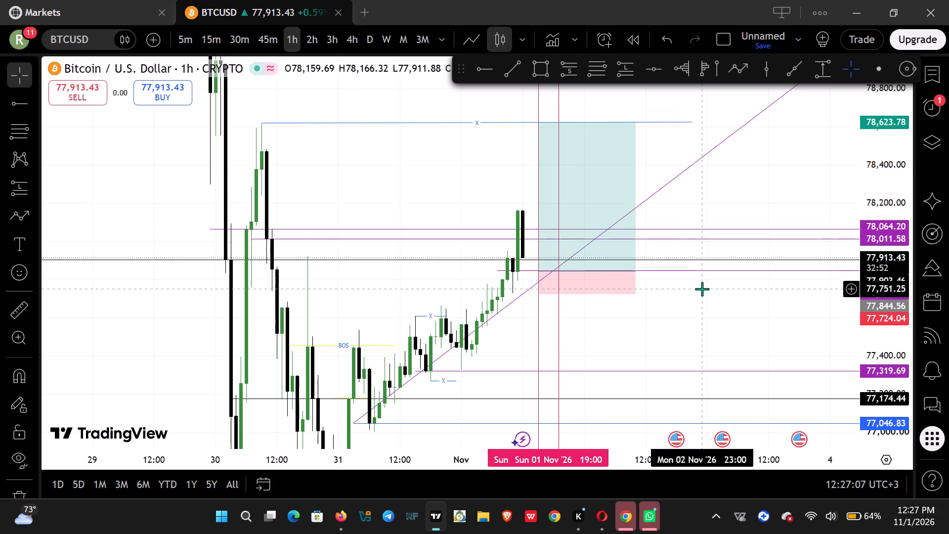